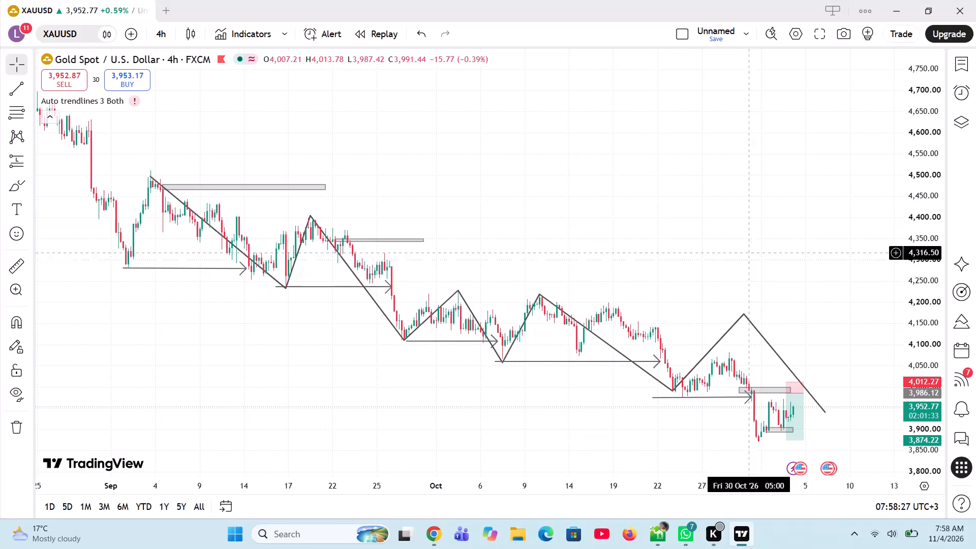
Switch to the SmartDraw drawing "Document - 4" in Chrome and reload it.
left_click(430, 535)
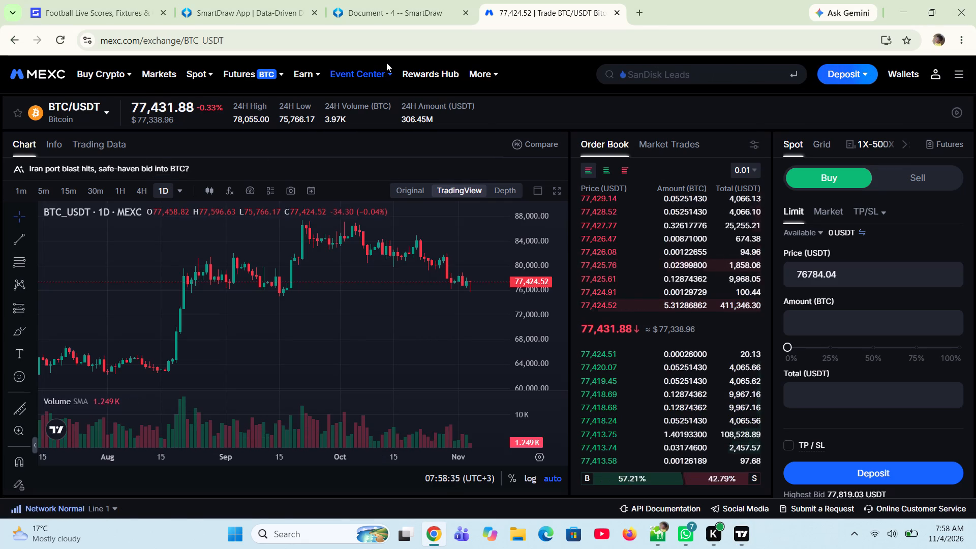
left_click(388, 14)
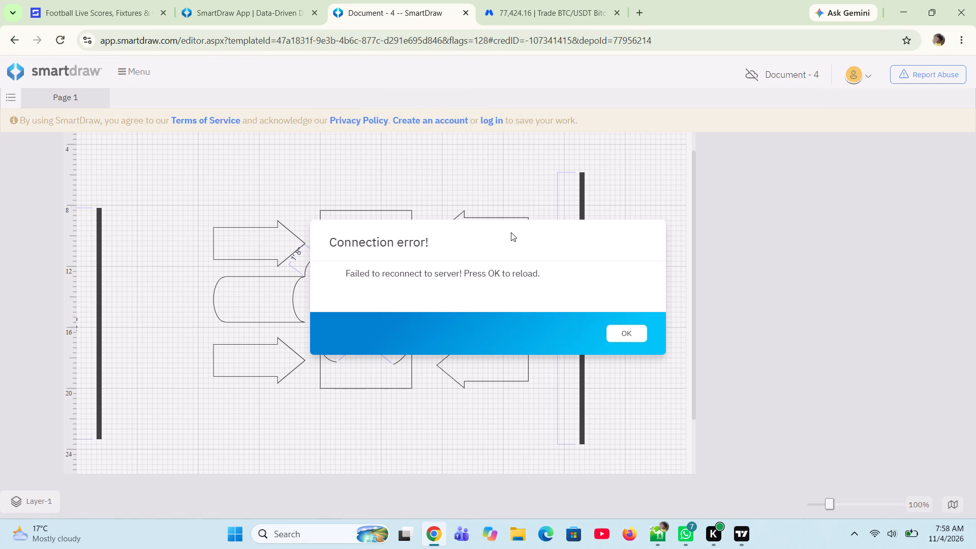
left_click(623, 331)
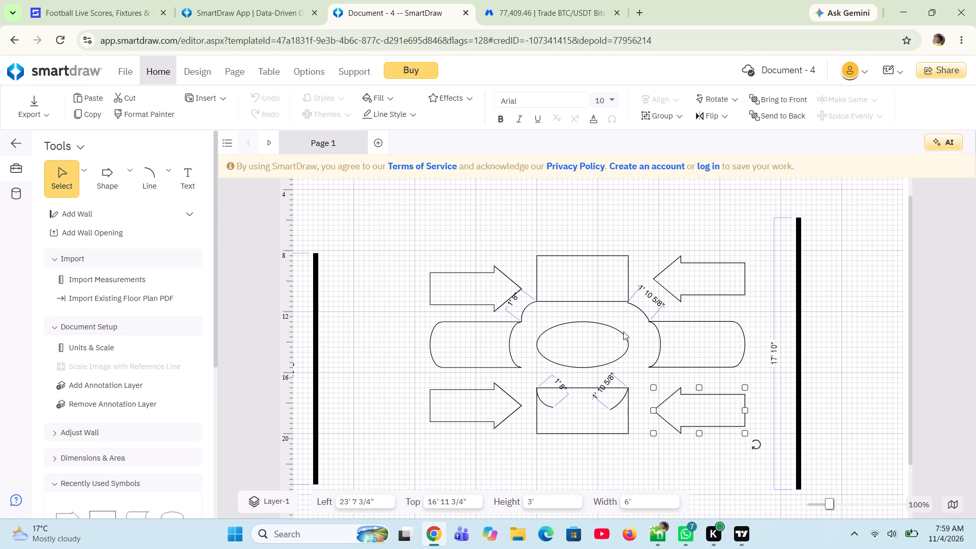
Draw a horizontal wall about 32' 2" long above the shapes, spanning between the two vertical walls.
scroll(535, 328, "down", 1)
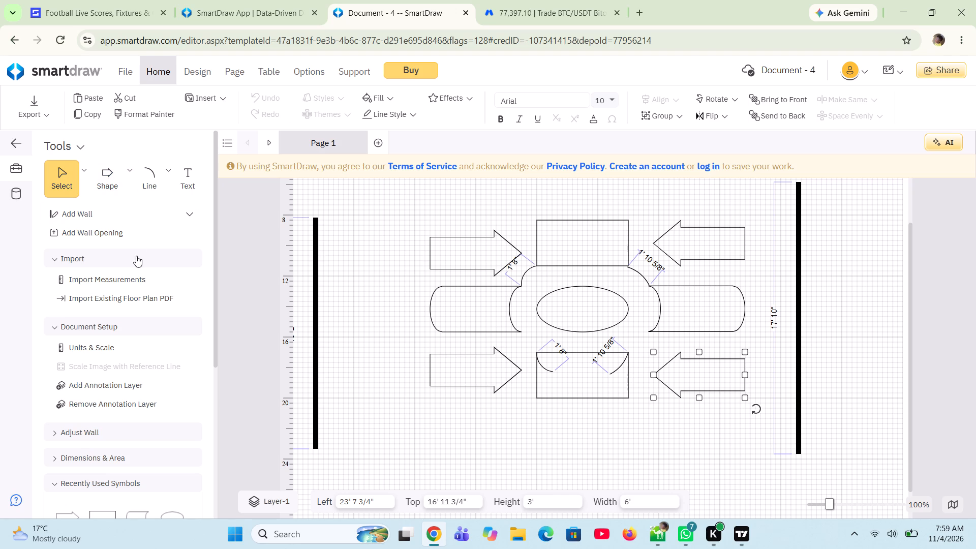
scroll(357, 270, "up", 1)
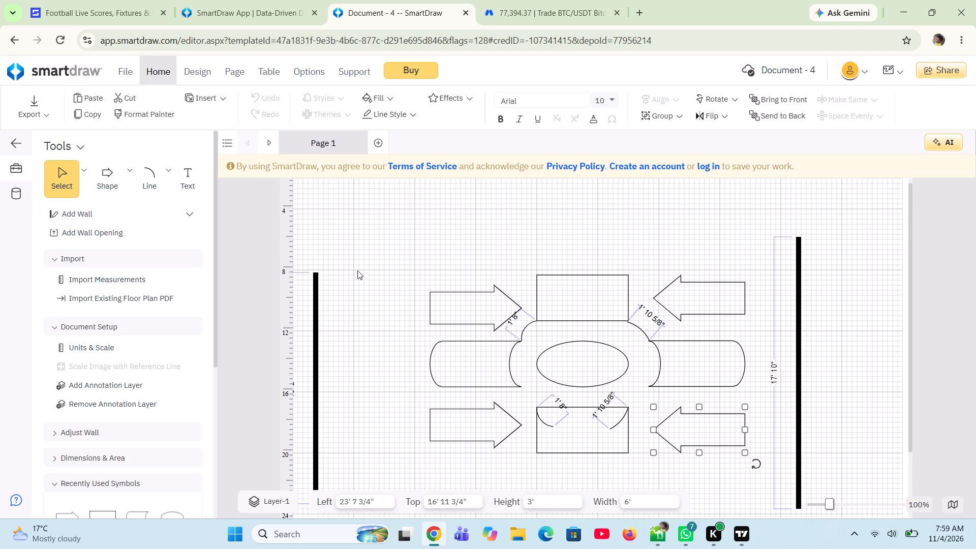
left_click(111, 216)
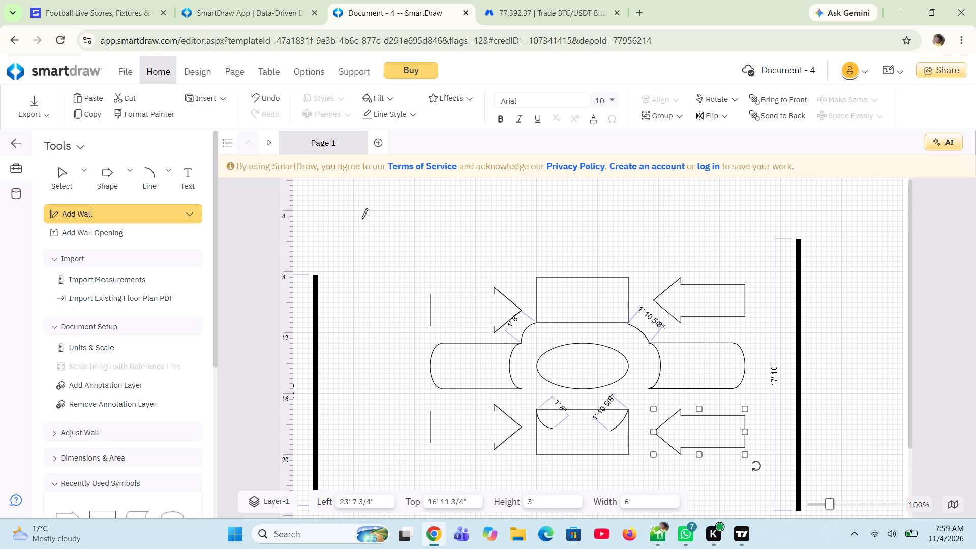
left_click(797, 221)
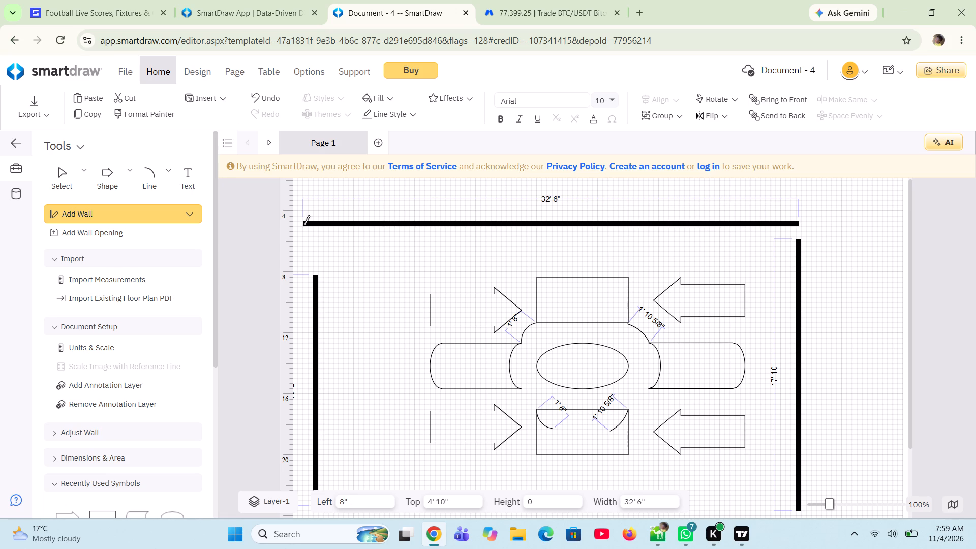
left_click(306, 226)
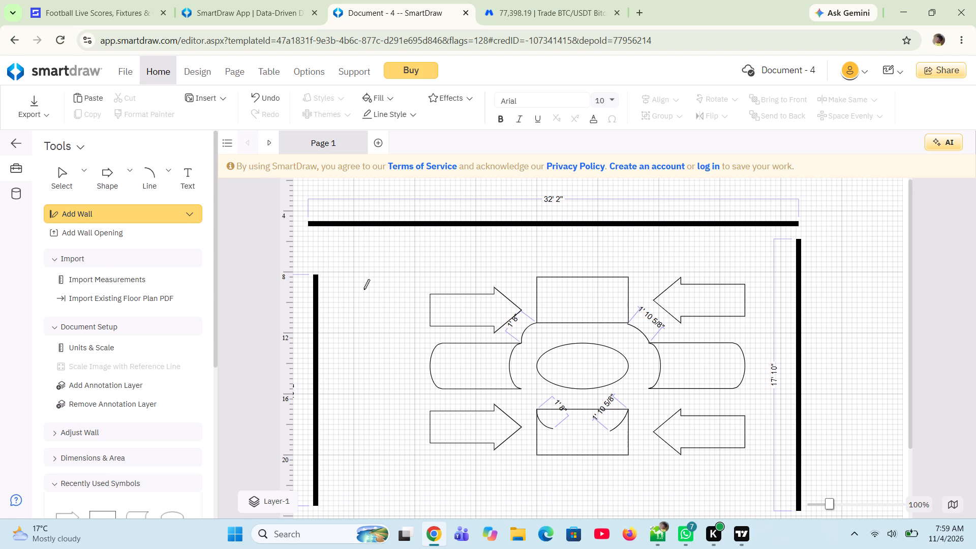
Choose the circle as the shape to add to the drawing.
scroll(363, 289, "down", 1)
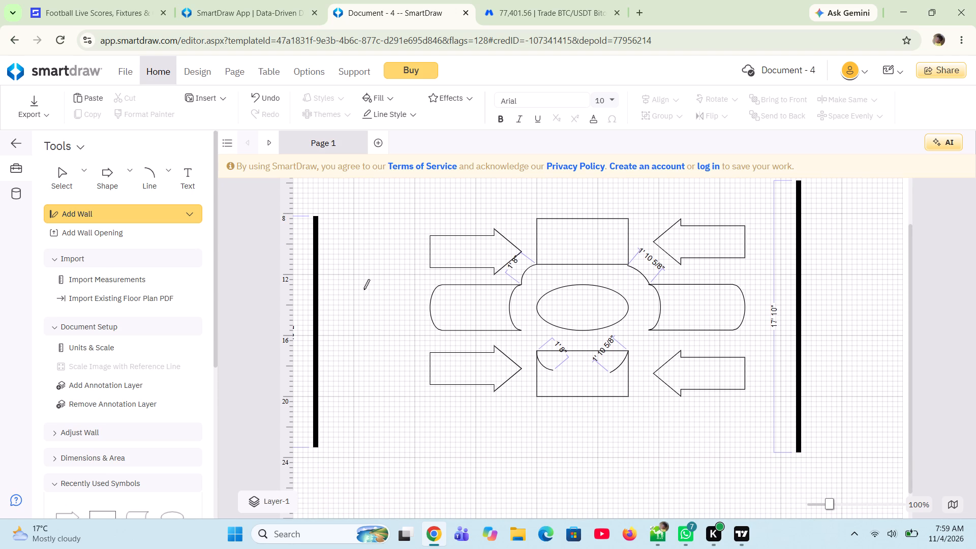
scroll(363, 289, "up", 1)
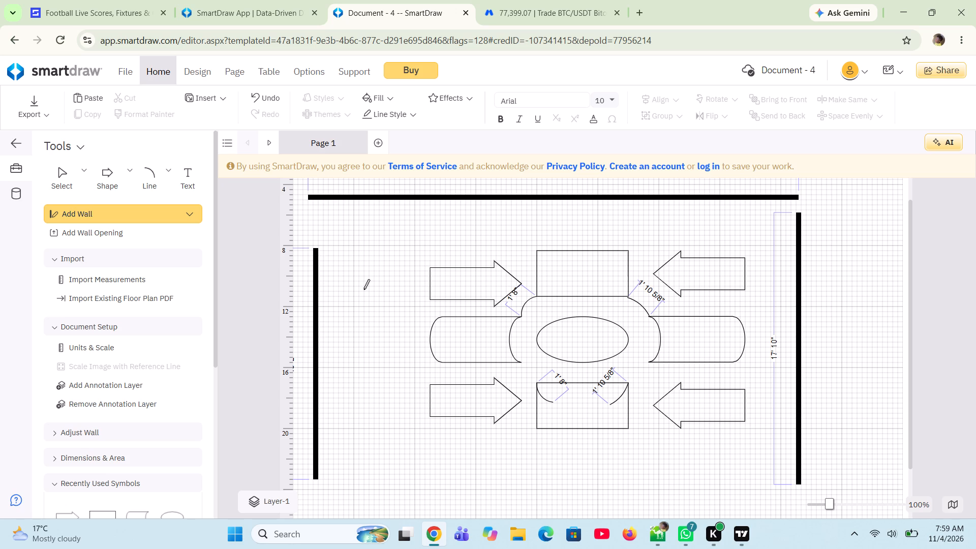
left_click(128, 166)
left_click(181, 247)
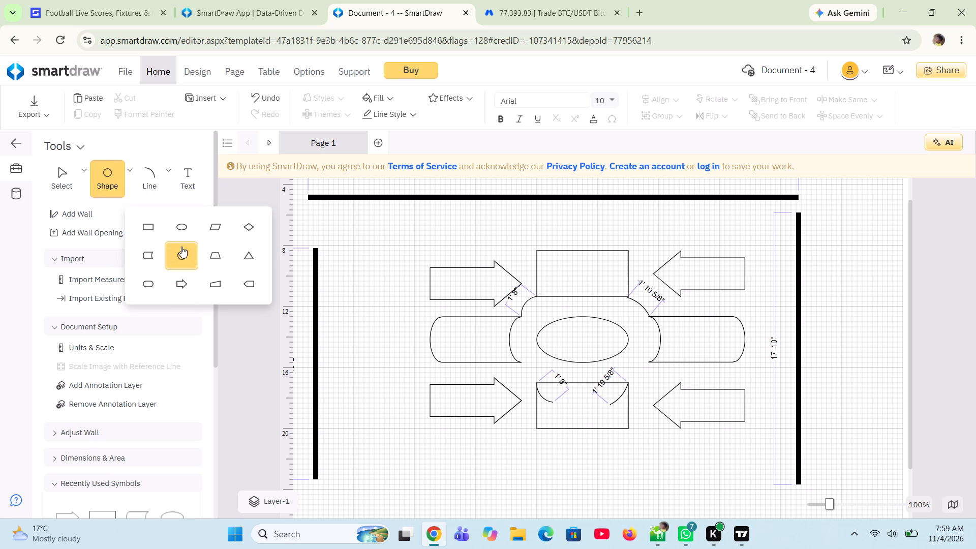
left_click(130, 183)
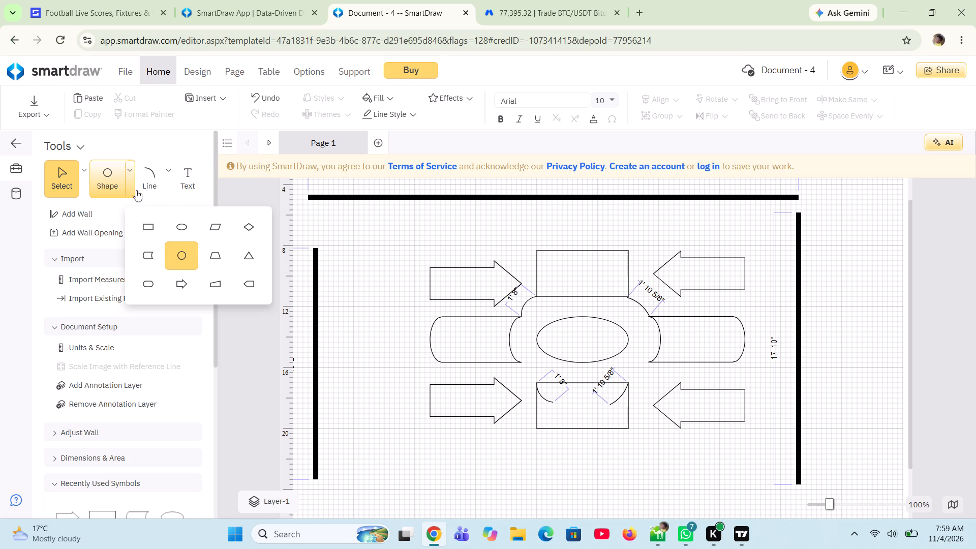
scroll(176, 252, "right", 1)
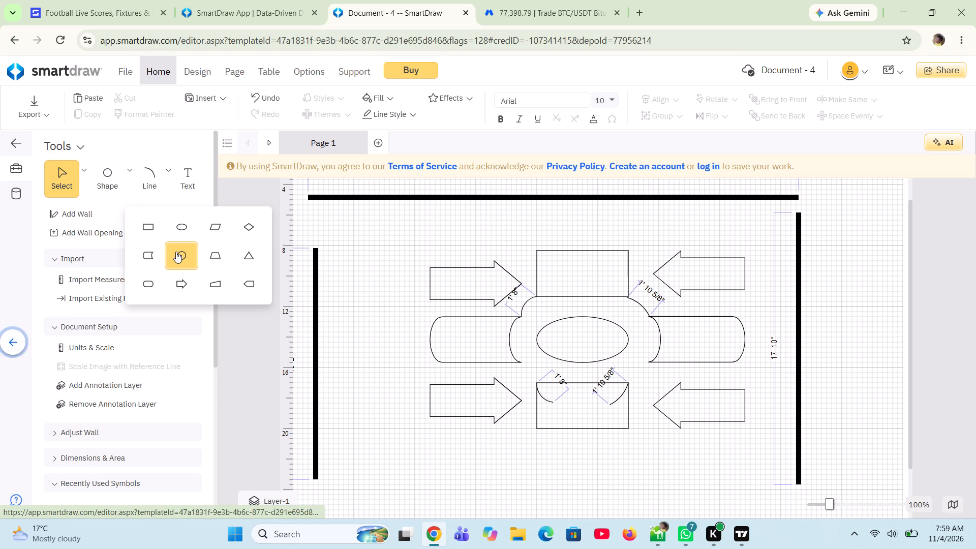
scroll(176, 252, "right", 1)
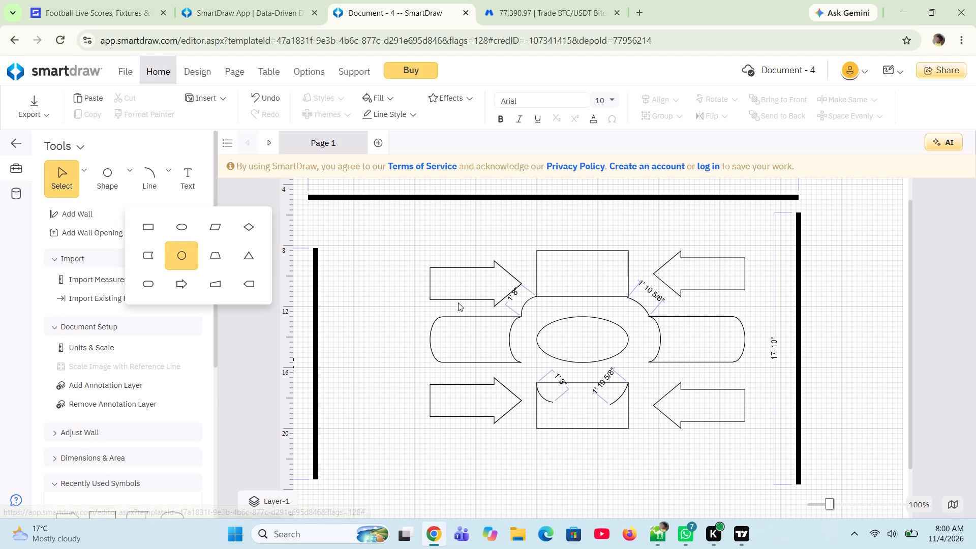
left_click(169, 255)
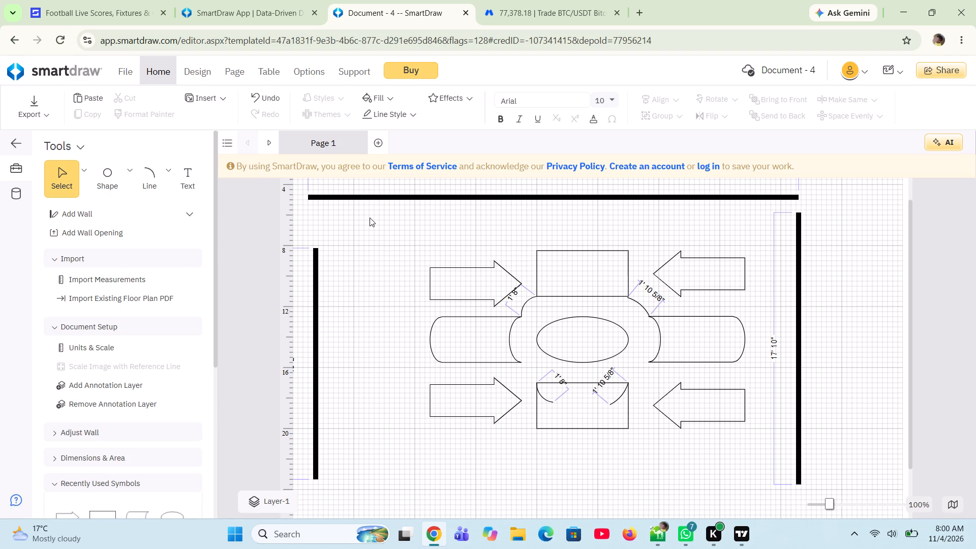
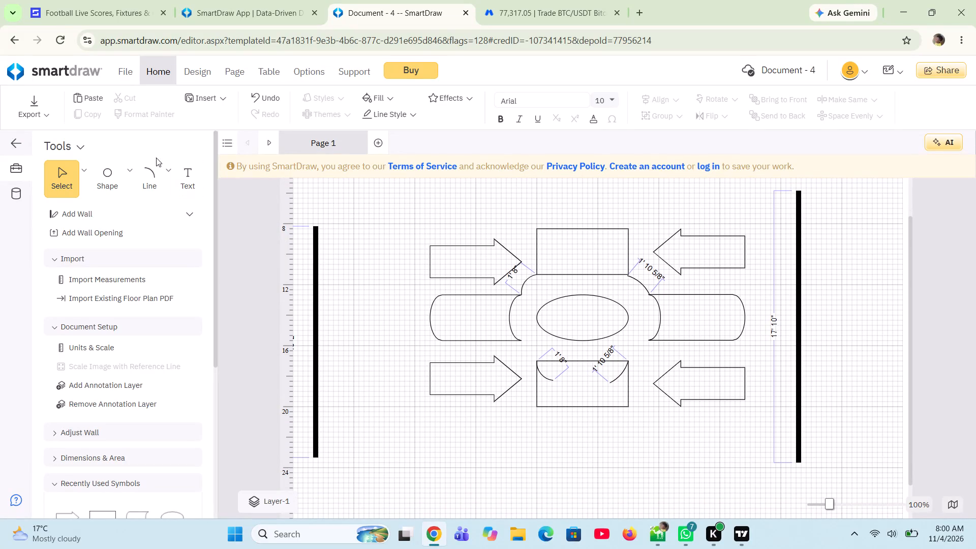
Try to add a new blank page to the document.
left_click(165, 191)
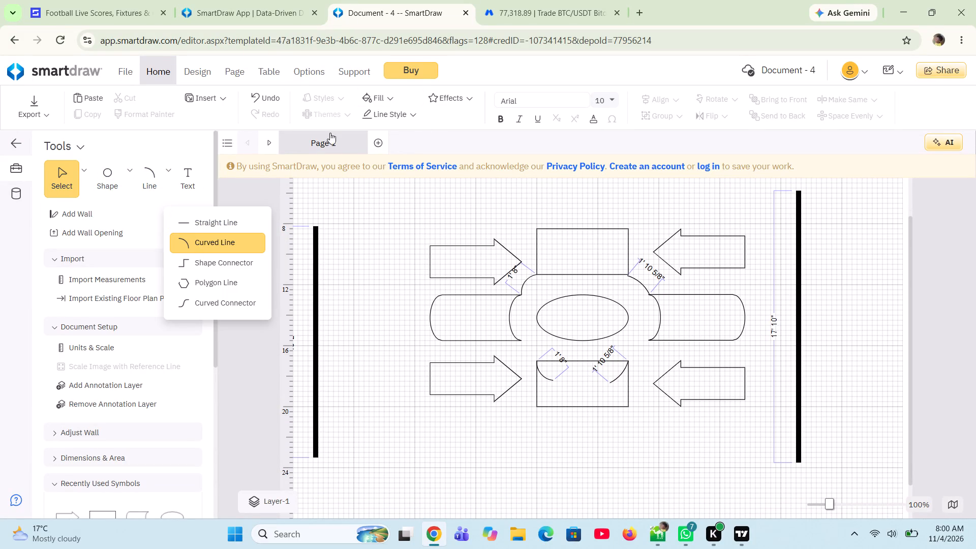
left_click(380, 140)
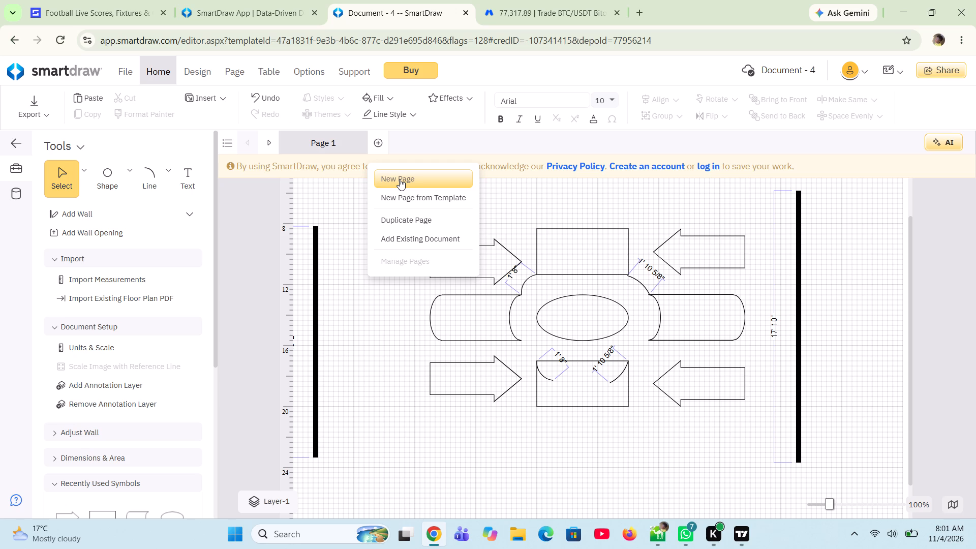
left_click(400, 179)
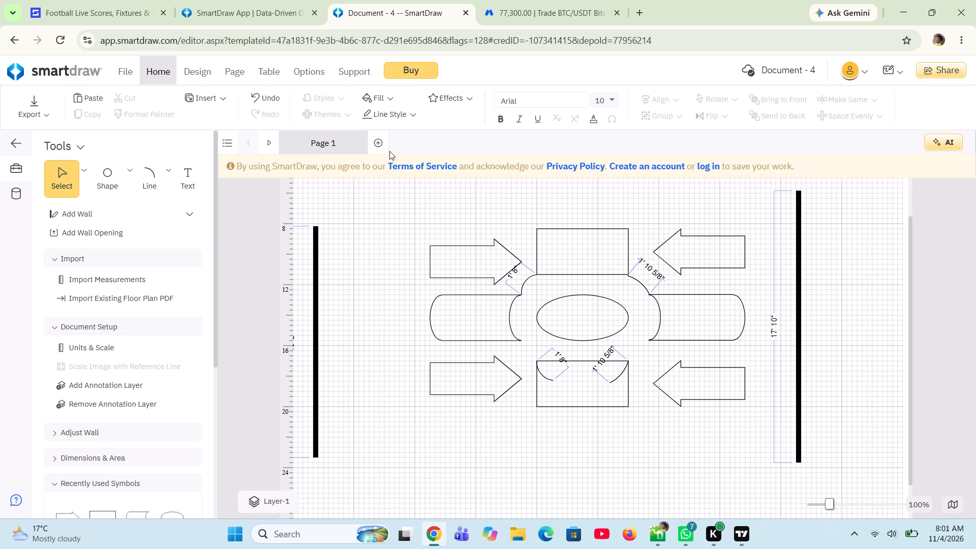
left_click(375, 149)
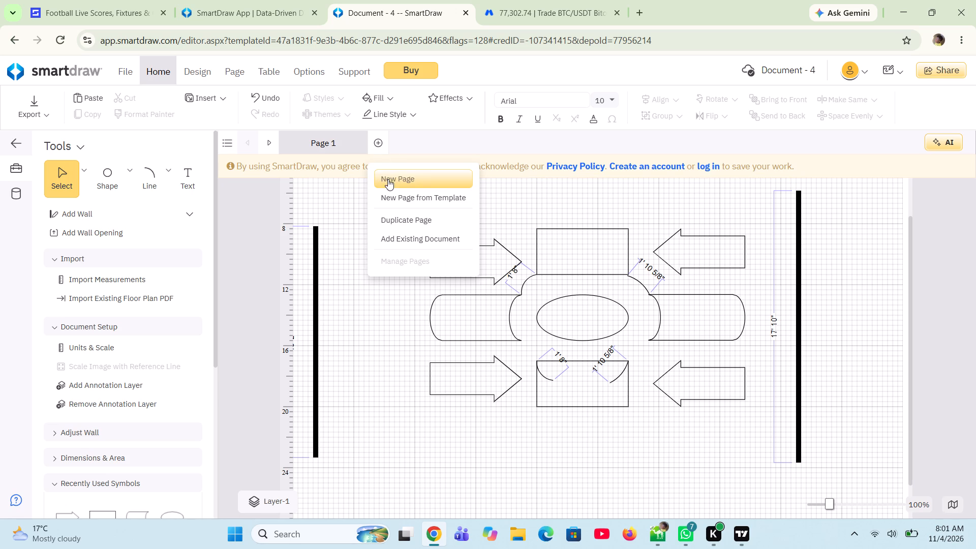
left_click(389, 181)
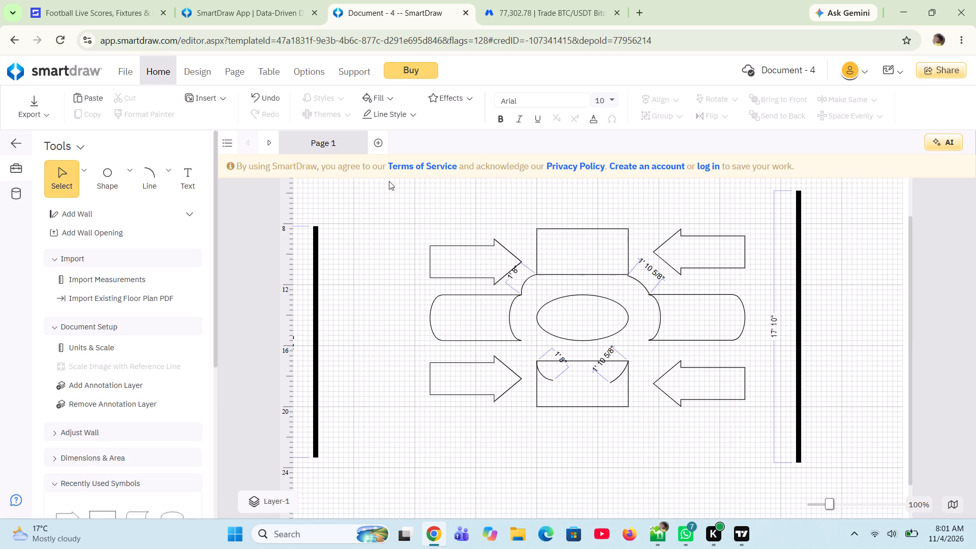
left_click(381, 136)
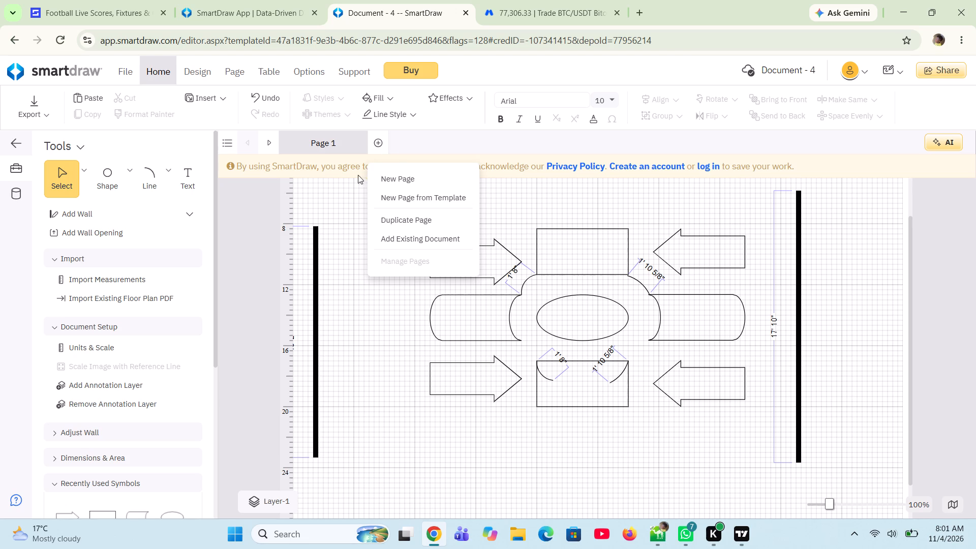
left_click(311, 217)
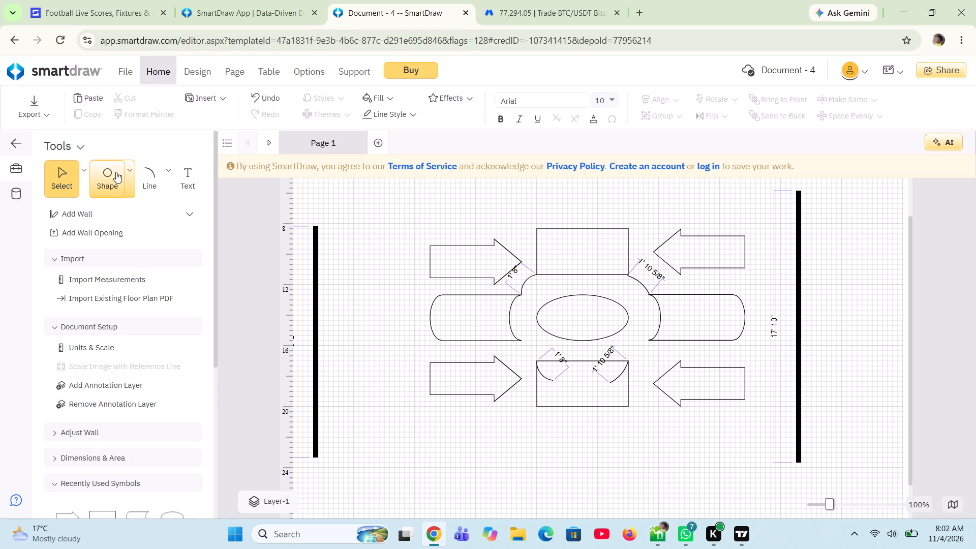
Place a 4' by 4' circle near the left vertical wall's upper end, about 2' 8" from the left and 6' 4" from the top.
left_click_drag(118, 171, 374, 255)
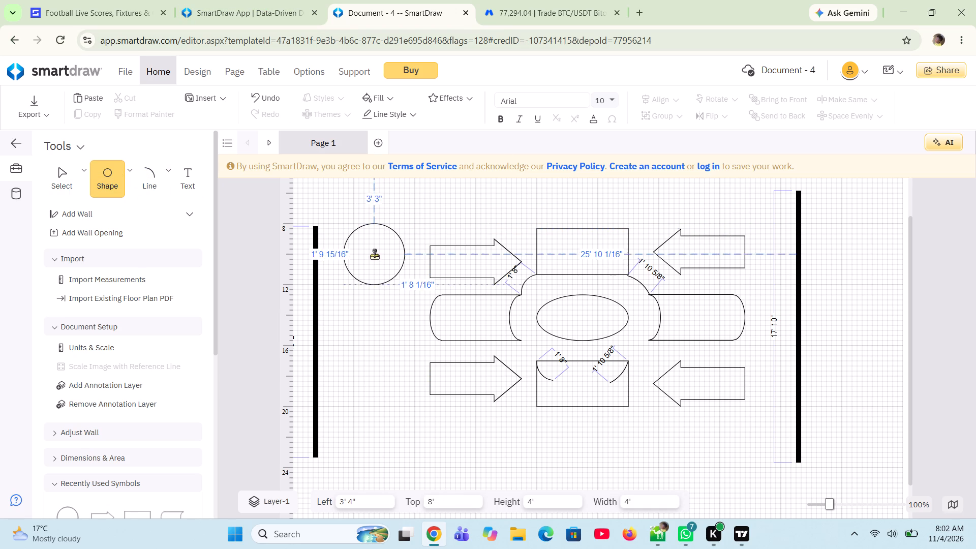
left_click_drag(374, 255, 370, 246)
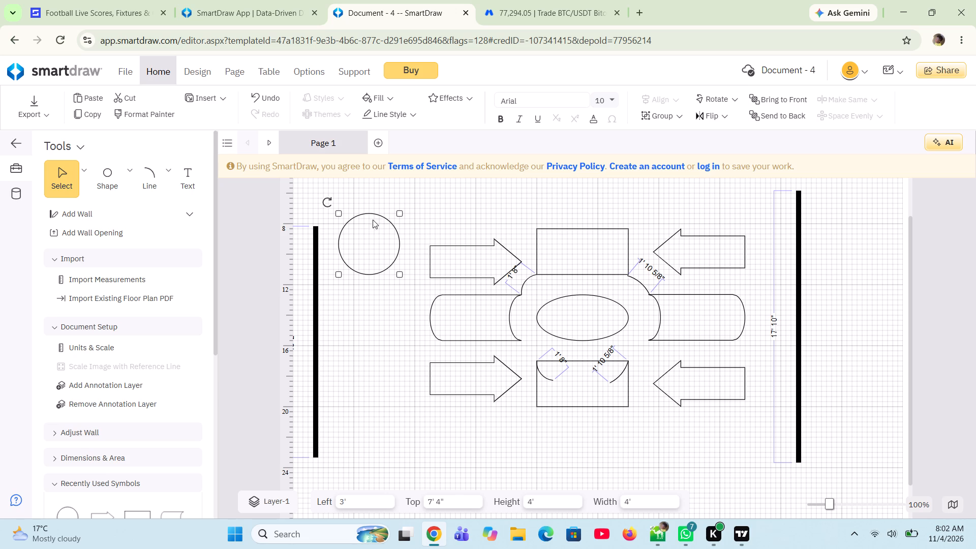
left_click_drag(372, 214, 372, 196)
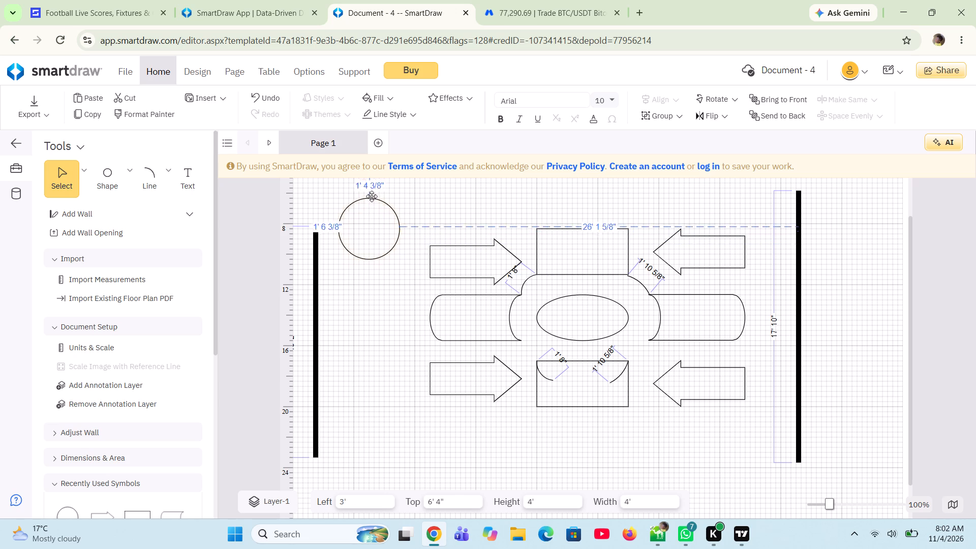
left_click_drag(372, 196, 372, 196)
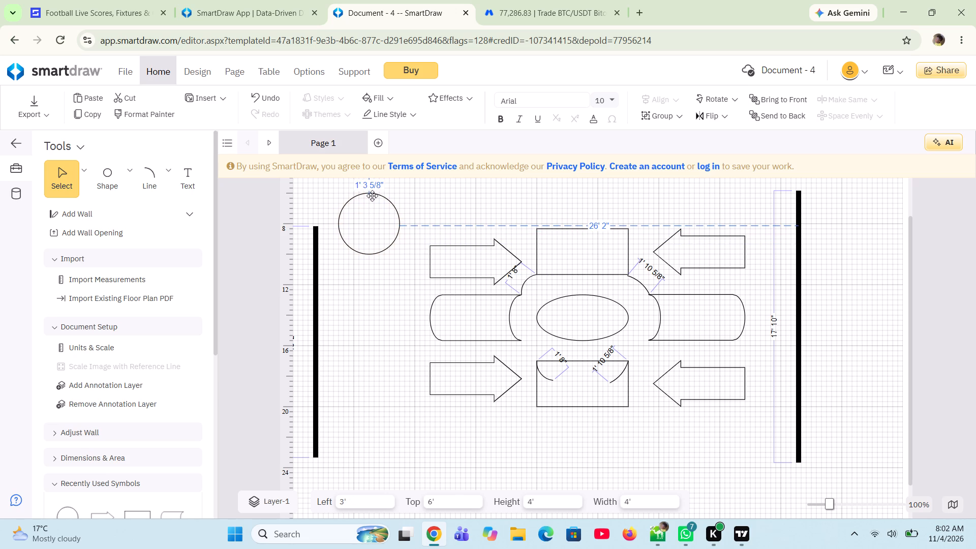
left_click_drag(372, 196, 369, 199)
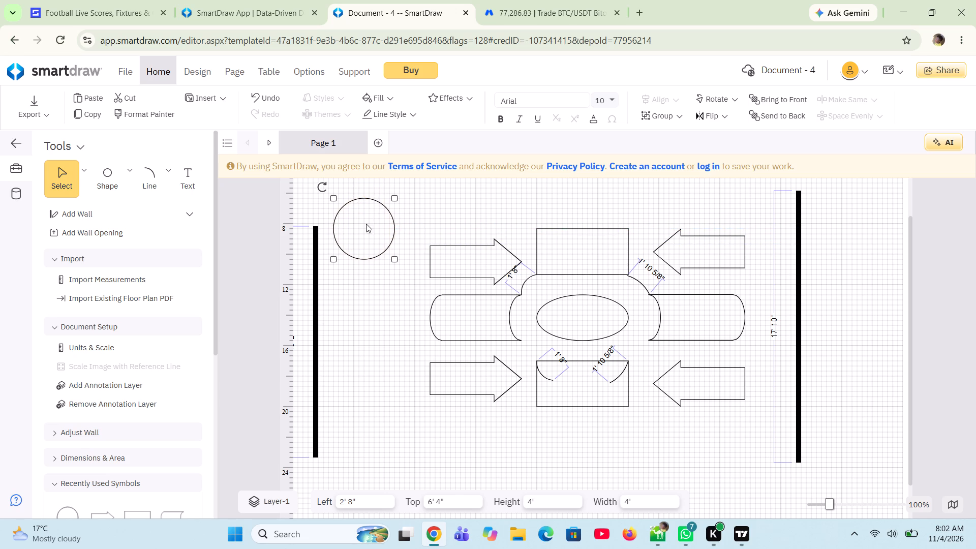
Move the left vertical wall slightly inward and extend its upper end toward the horizontal wall, making it about 16' long.
scroll(362, 355, "up", 1)
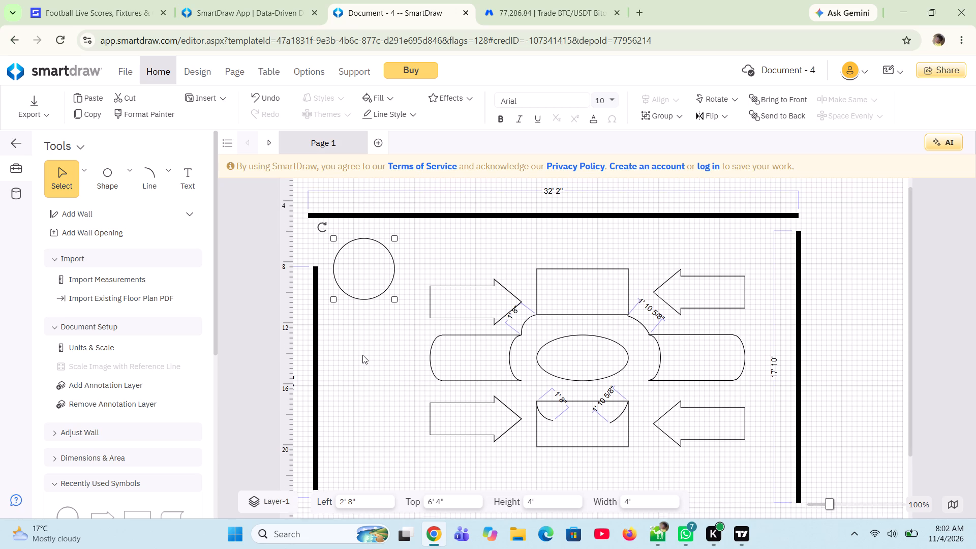
scroll(362, 355, "up", 1)
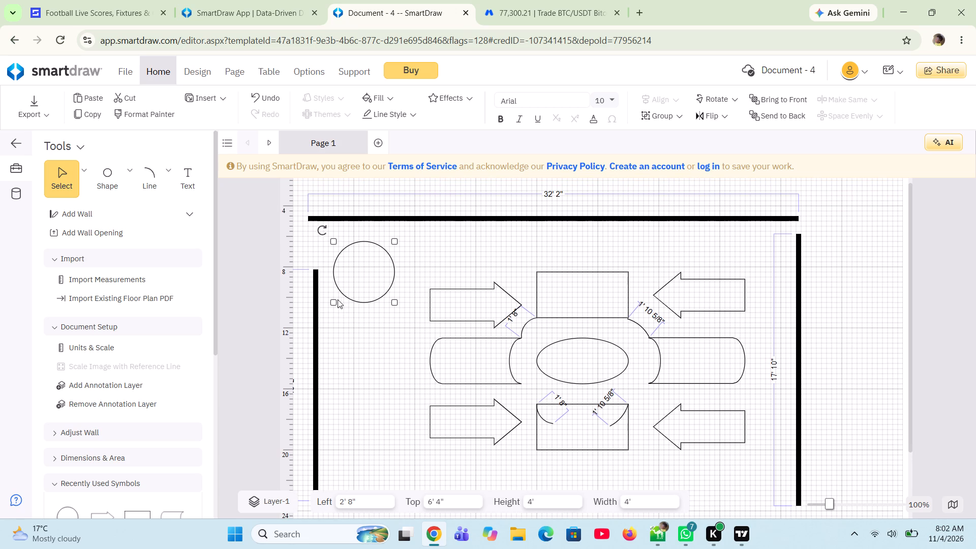
left_click(317, 279)
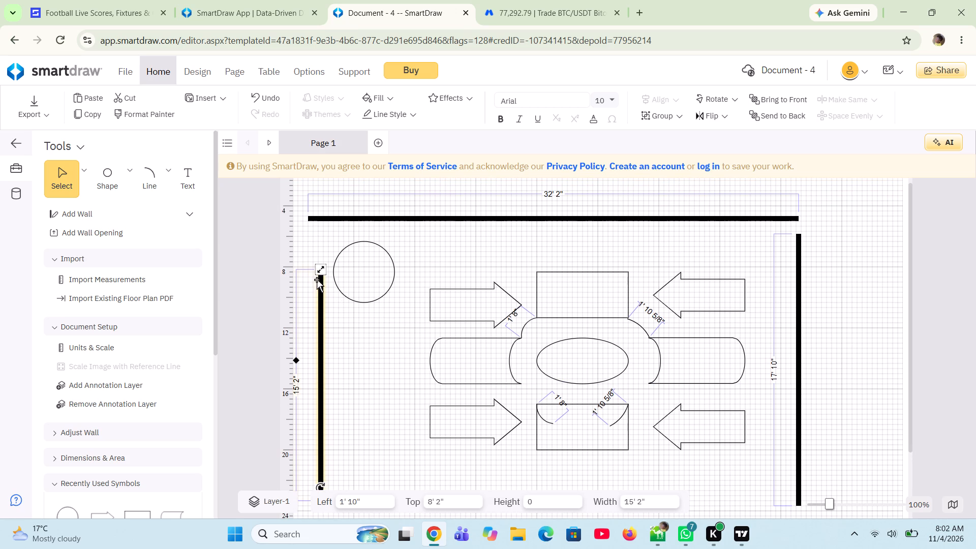
left_click_drag(318, 271, 320, 266)
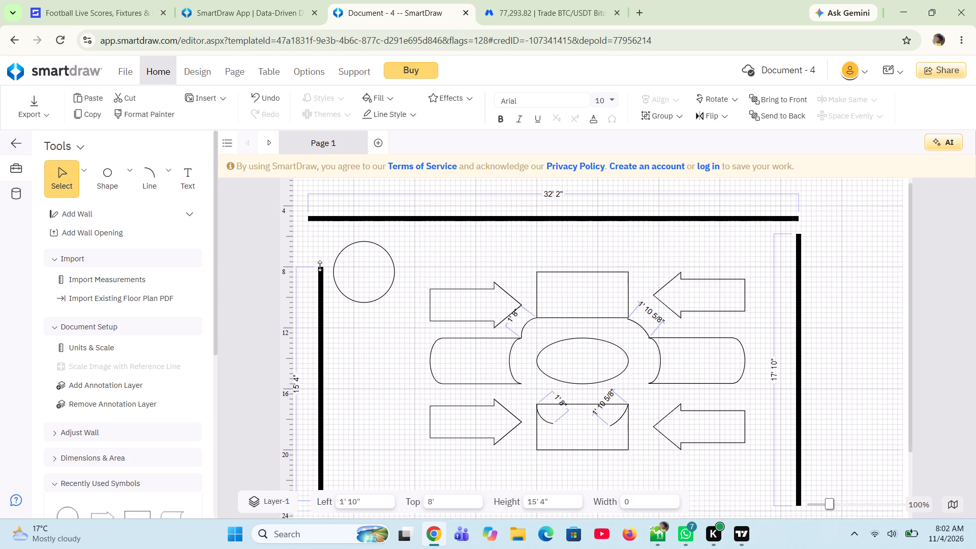
left_click_drag(320, 266, 311, 222)
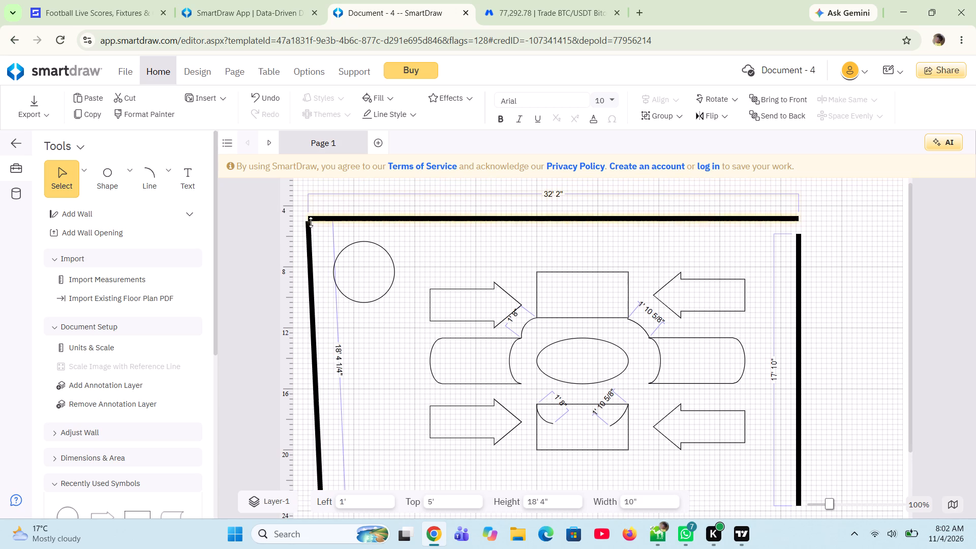
left_click_drag(311, 222, 318, 254)
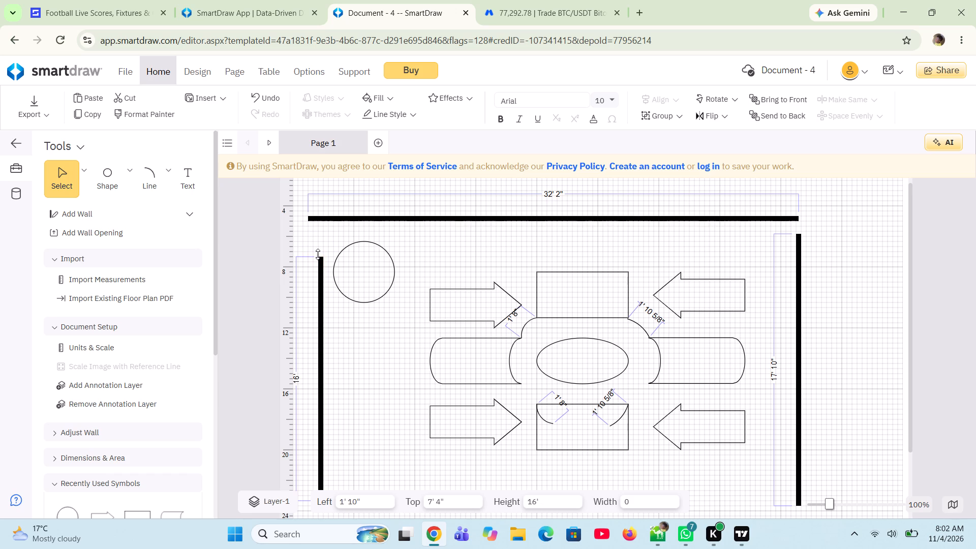
left_click_drag(318, 254, 317, 254)
Move the circle into the upper-left wall corner, at about 2' from the left and 5' from the top.
left_click_drag(361, 240, 355, 220)
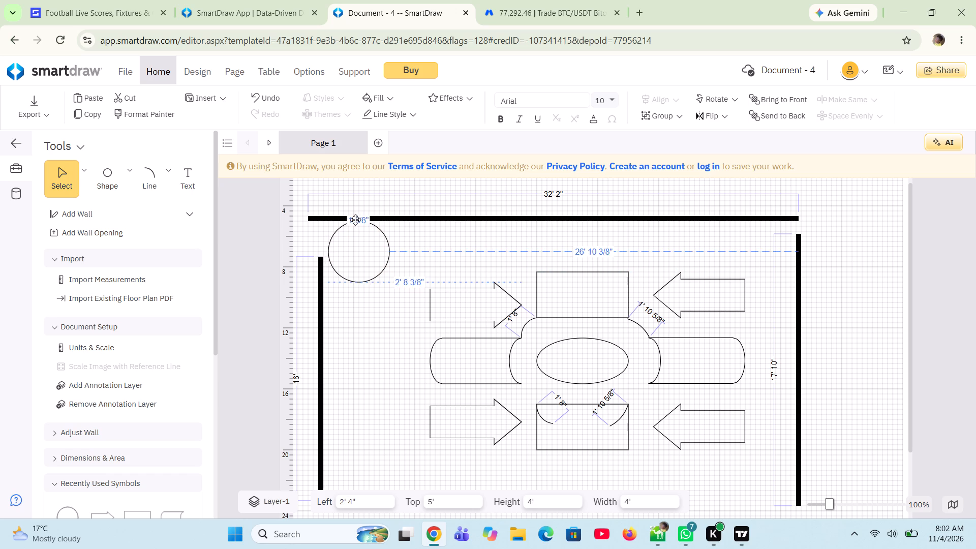
left_click_drag(355, 220, 356, 224)
left_click(357, 225)
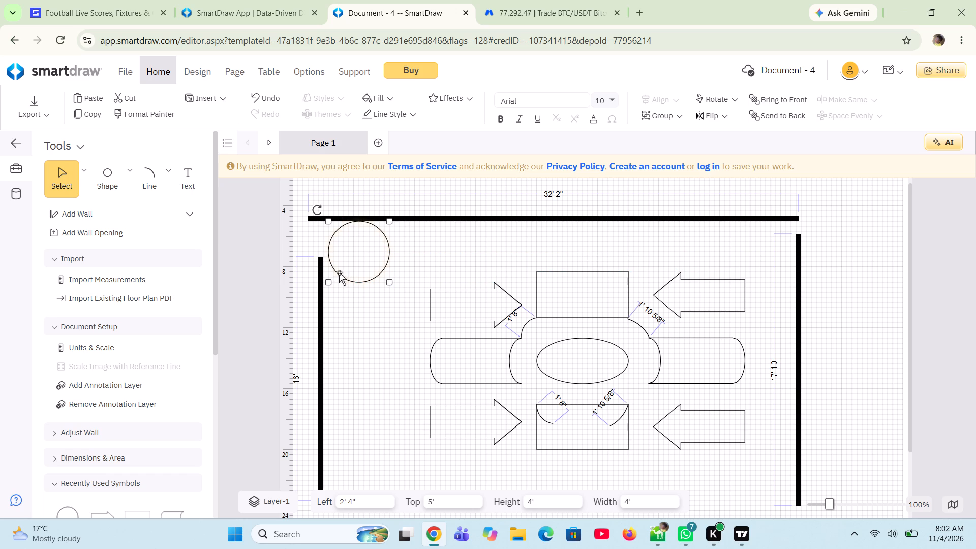
left_click_drag(340, 274, 335, 277)
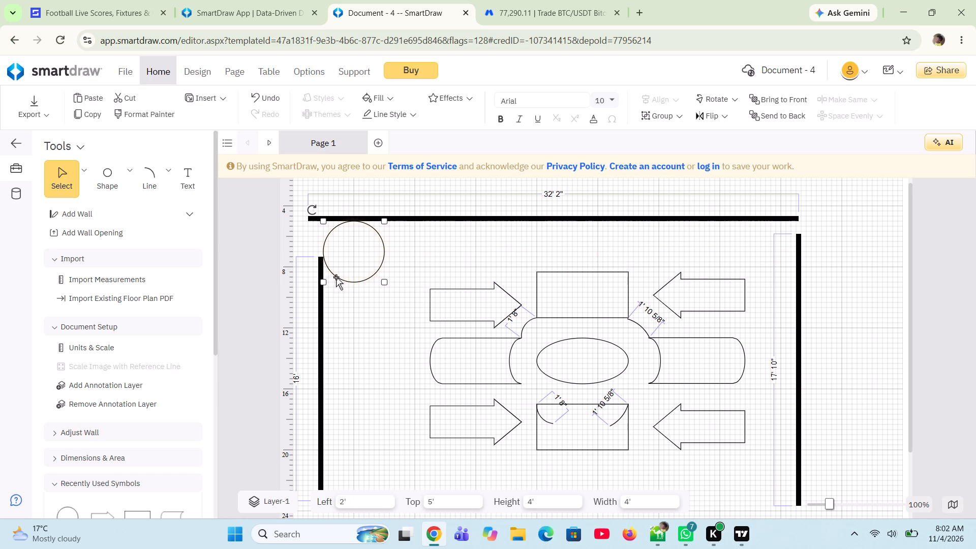
left_click(340, 332)
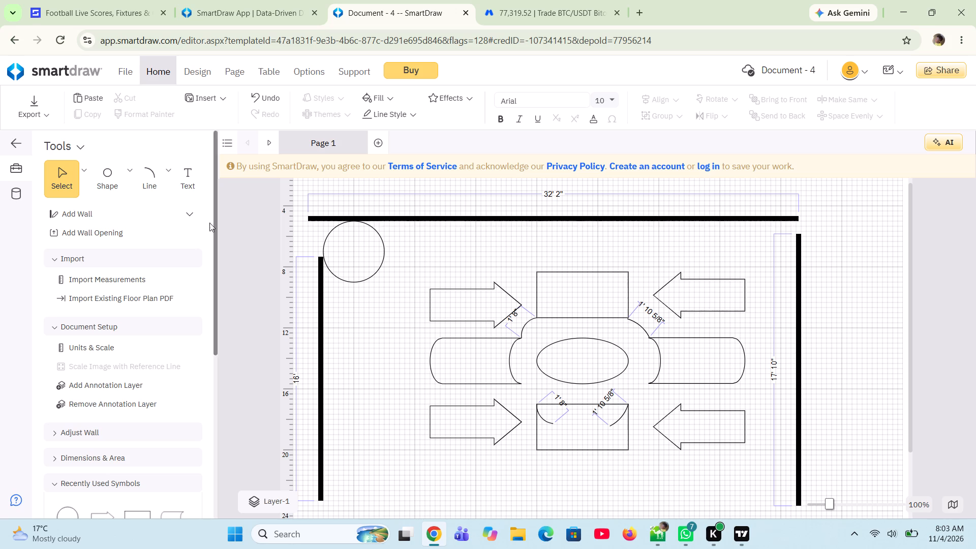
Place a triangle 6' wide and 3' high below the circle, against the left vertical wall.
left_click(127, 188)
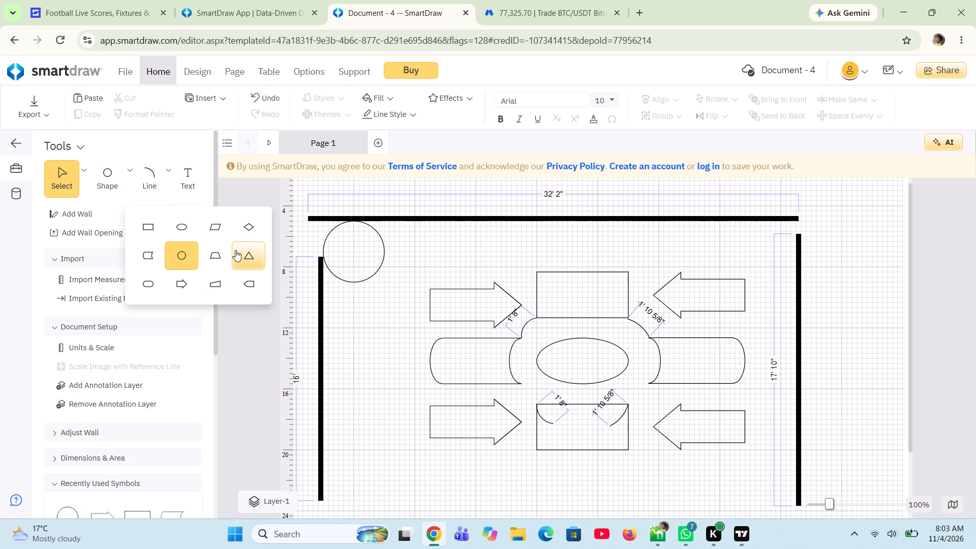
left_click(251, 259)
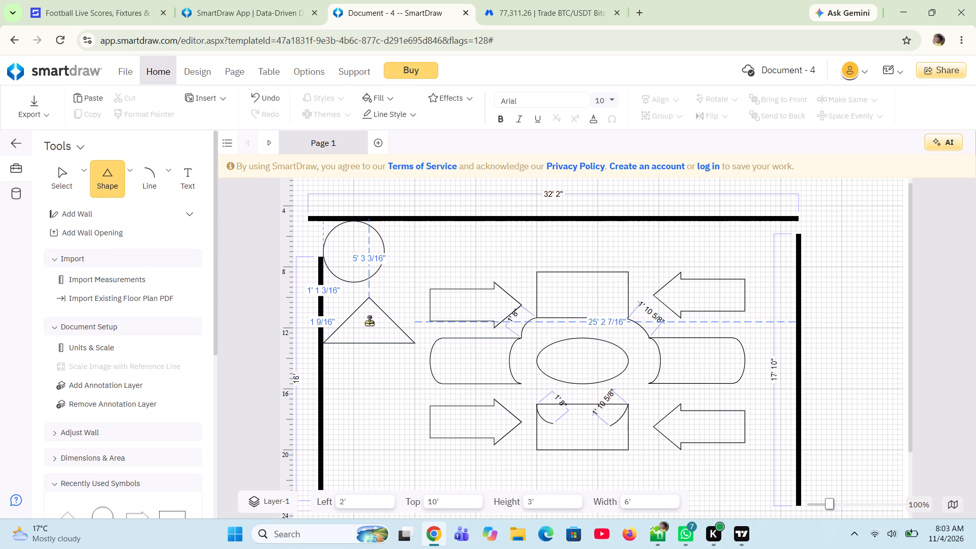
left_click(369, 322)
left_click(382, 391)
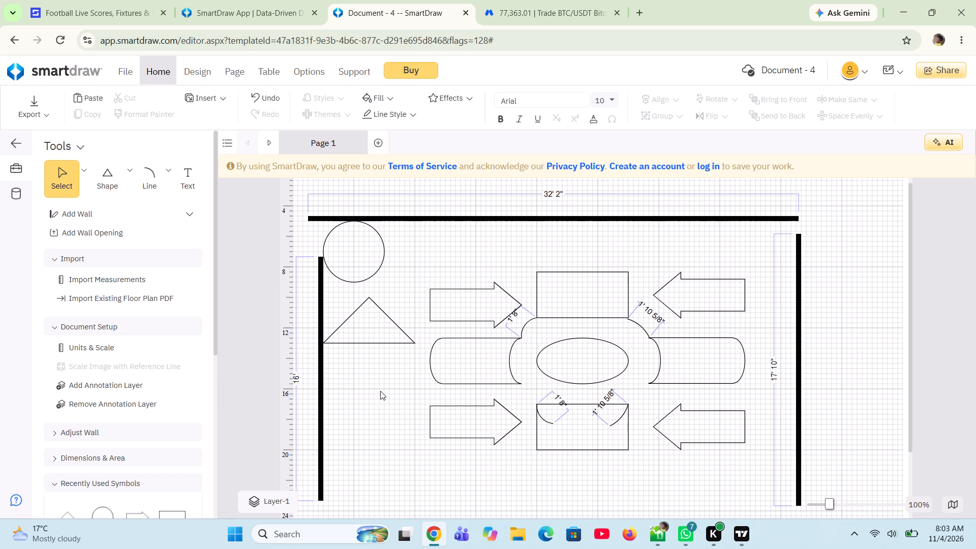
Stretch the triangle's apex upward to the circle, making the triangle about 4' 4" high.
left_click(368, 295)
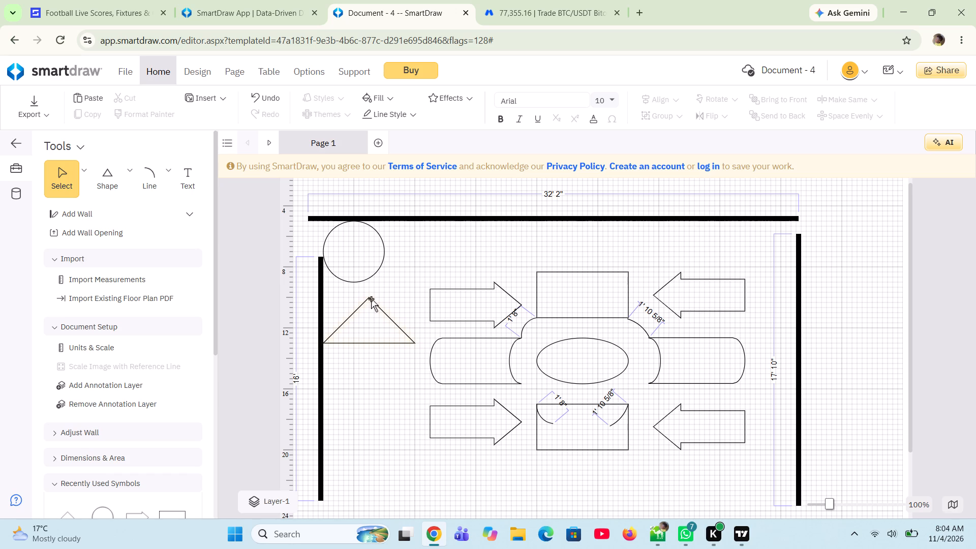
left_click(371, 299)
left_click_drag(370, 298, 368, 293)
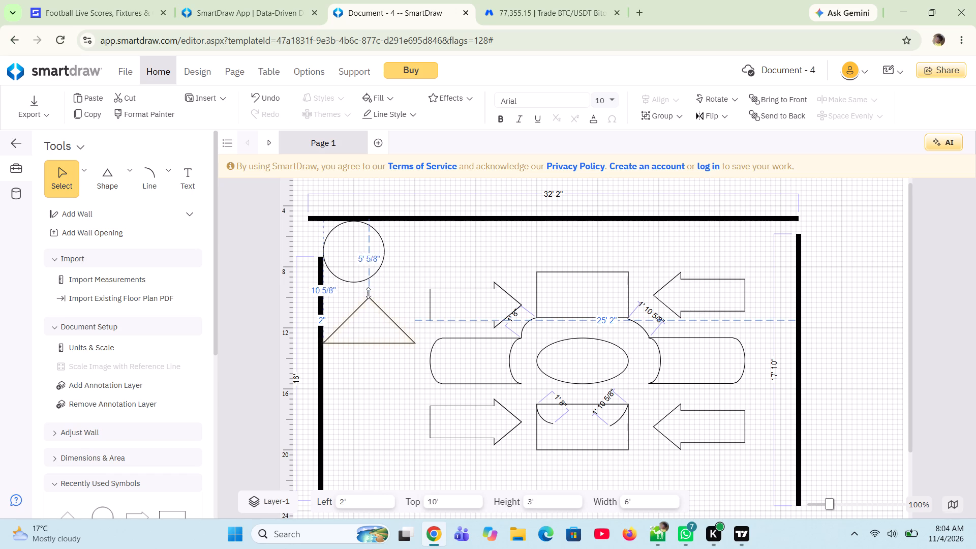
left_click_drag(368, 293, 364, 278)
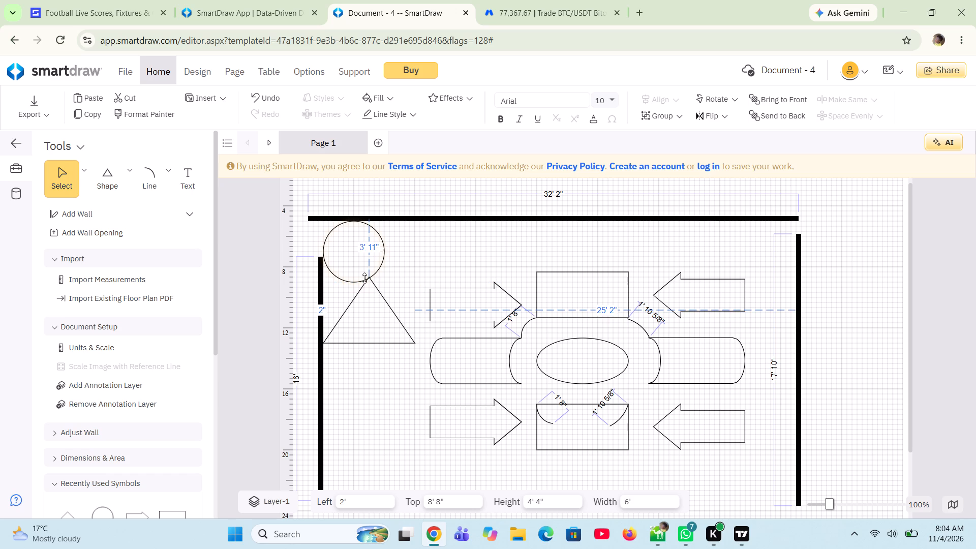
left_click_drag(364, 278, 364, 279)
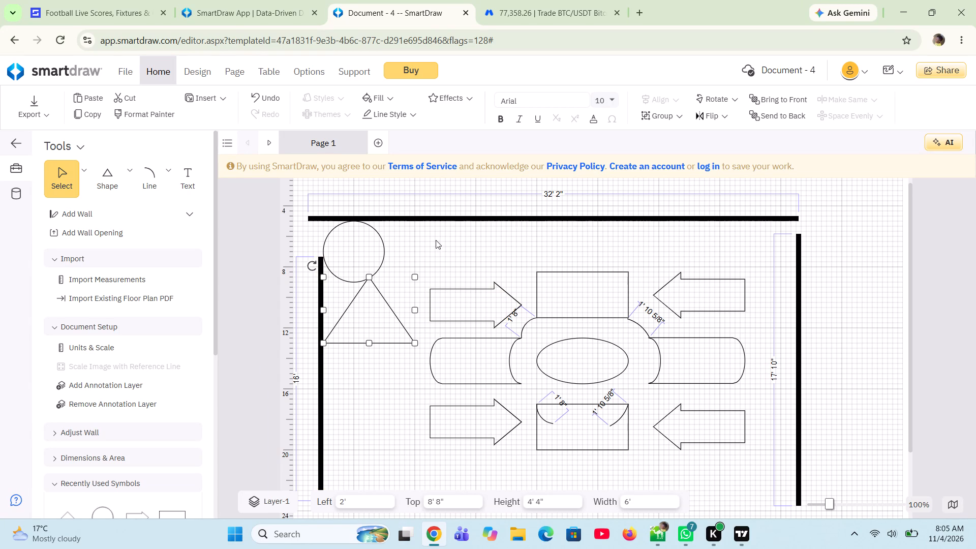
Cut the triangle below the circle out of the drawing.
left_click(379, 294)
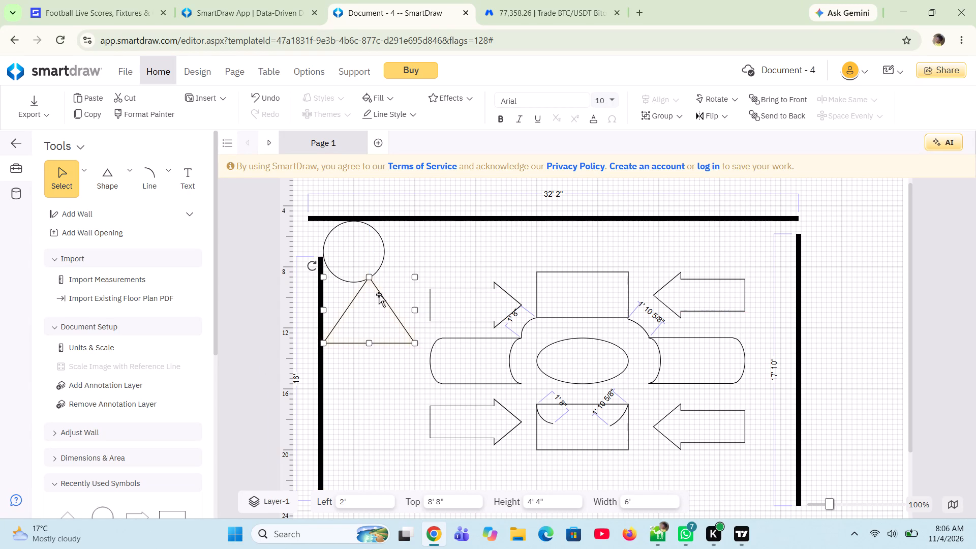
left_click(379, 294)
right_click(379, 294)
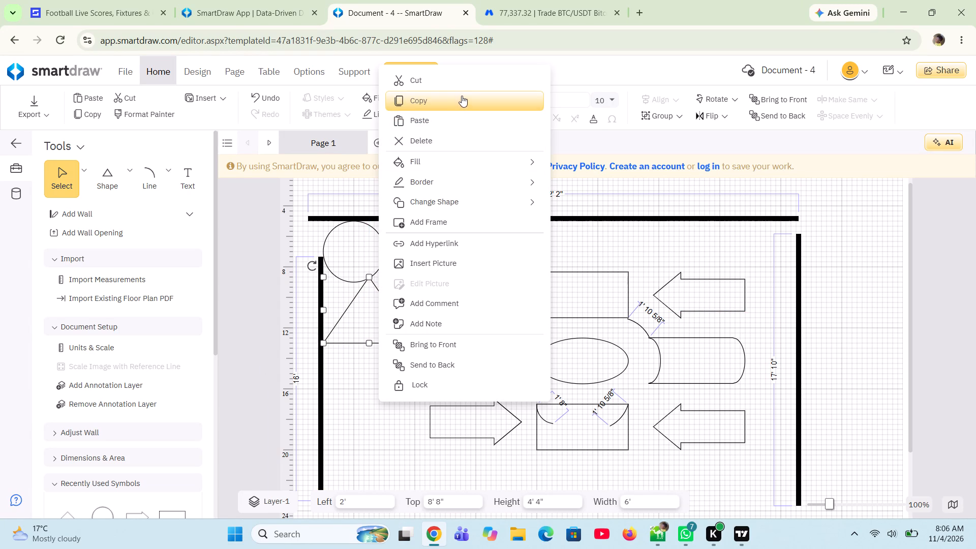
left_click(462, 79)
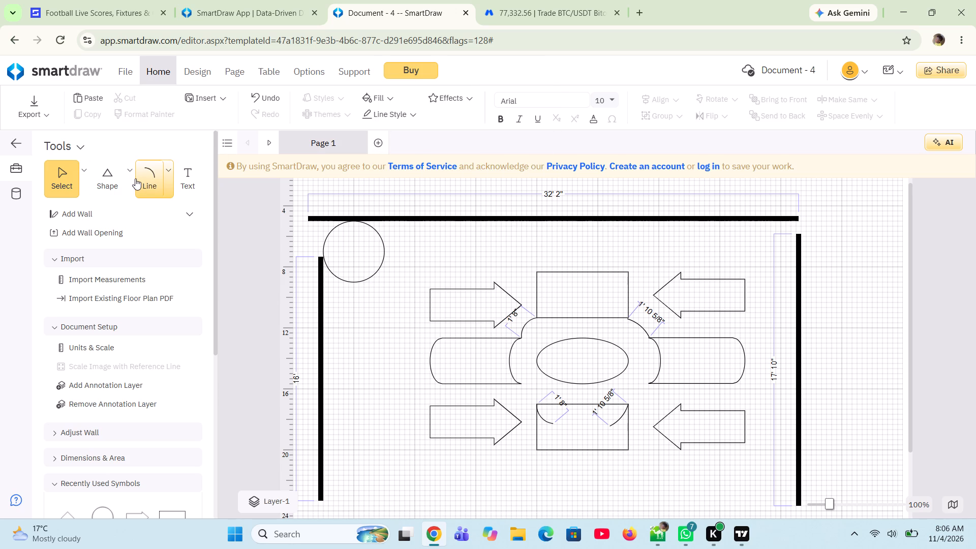
Place a parallelogram 6' wide and 3' high directly below the circle against the left wall, at 2' from the left and 9' from the top.
left_click(129, 176)
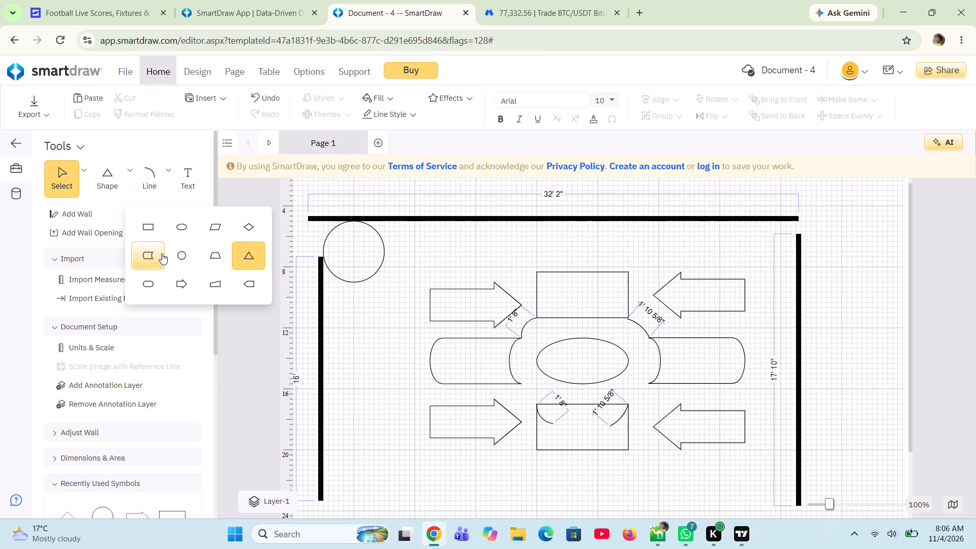
left_click(207, 228)
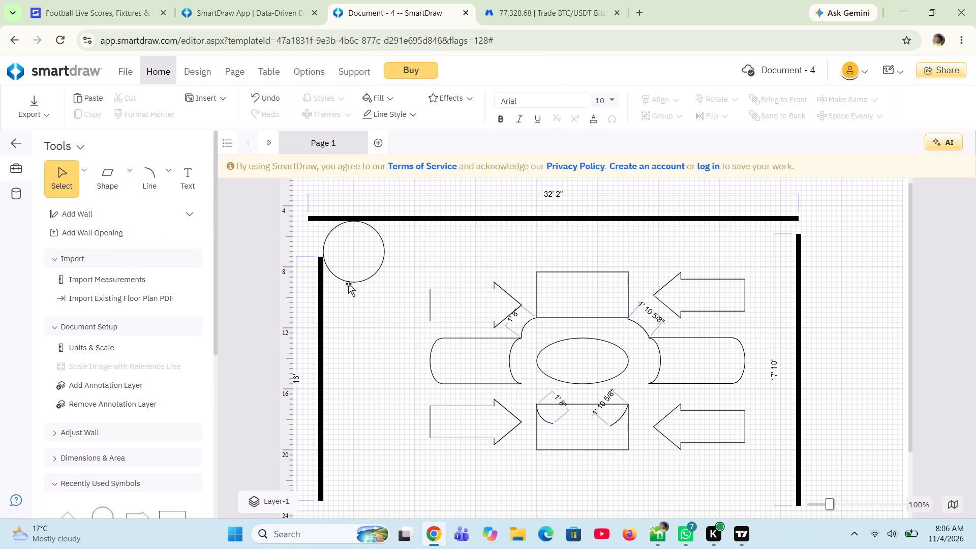
left_click(134, 179)
left_click_drag(219, 229, 329, 301)
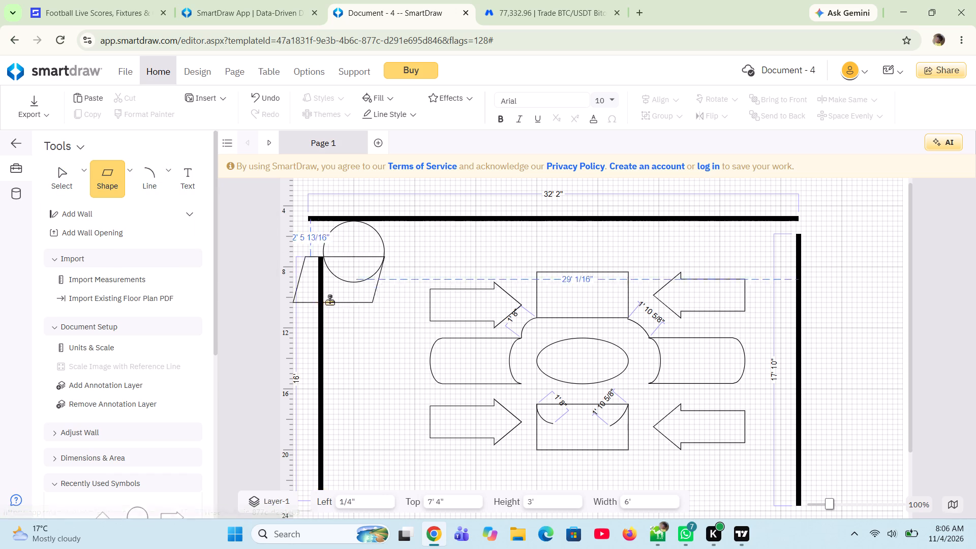
left_click_drag(329, 301, 369, 316)
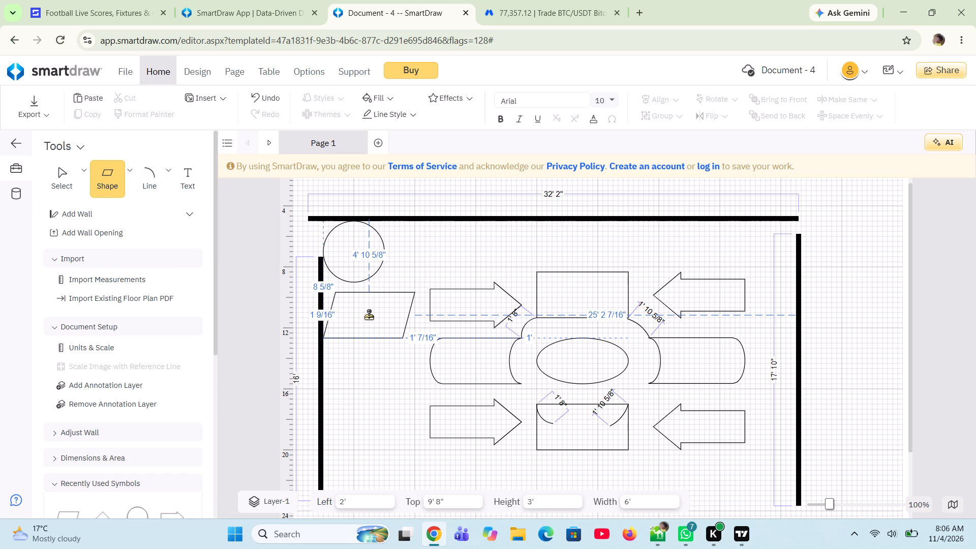
left_click_drag(369, 316, 371, 308)
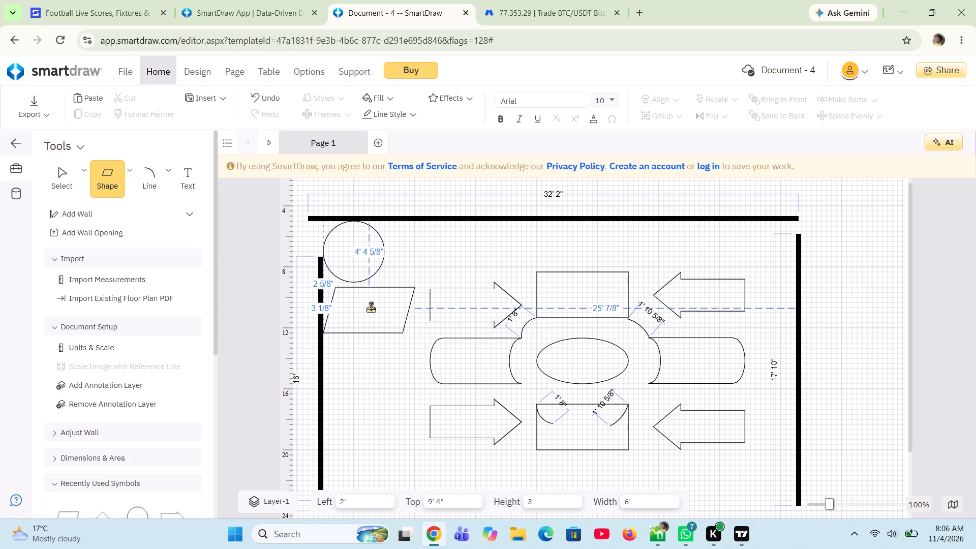
left_click_drag(371, 308, 370, 304)
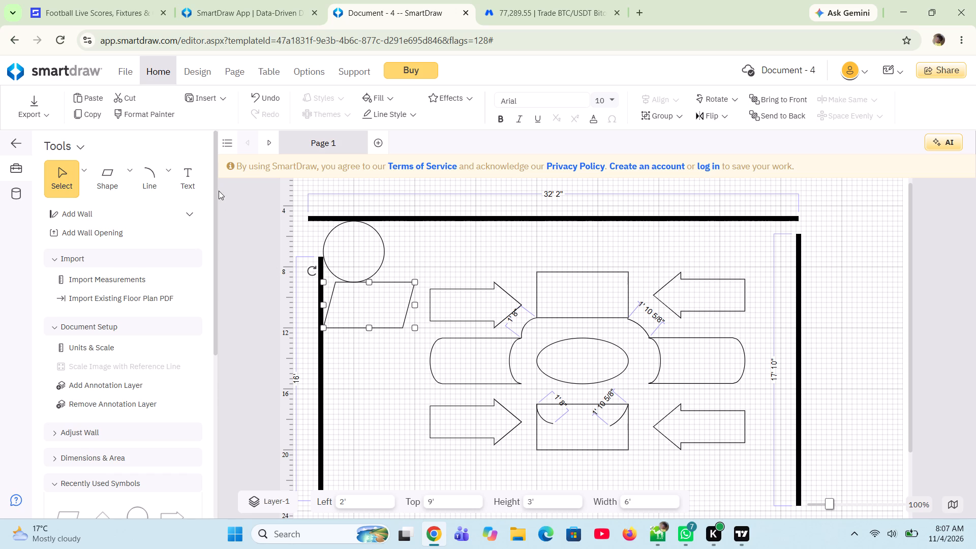
Draw a vertical straight line about 7' 8" long joining the tail ends of the upper and lower left arrows.
left_click(166, 167)
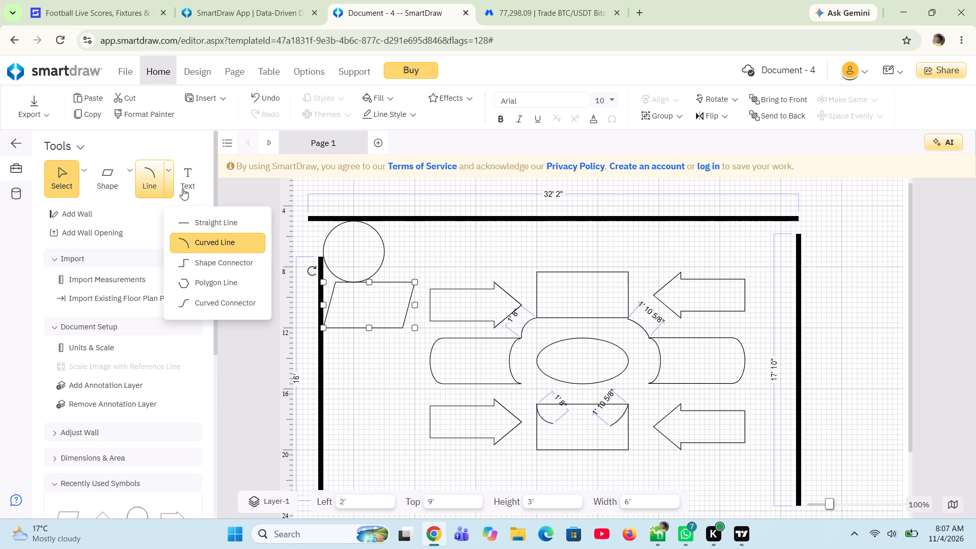
left_click(186, 223)
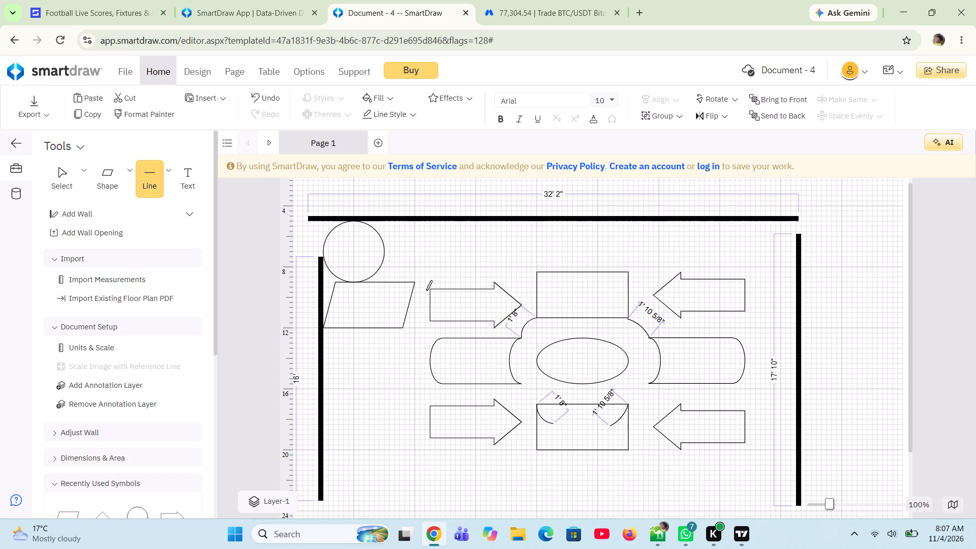
left_click(430, 321)
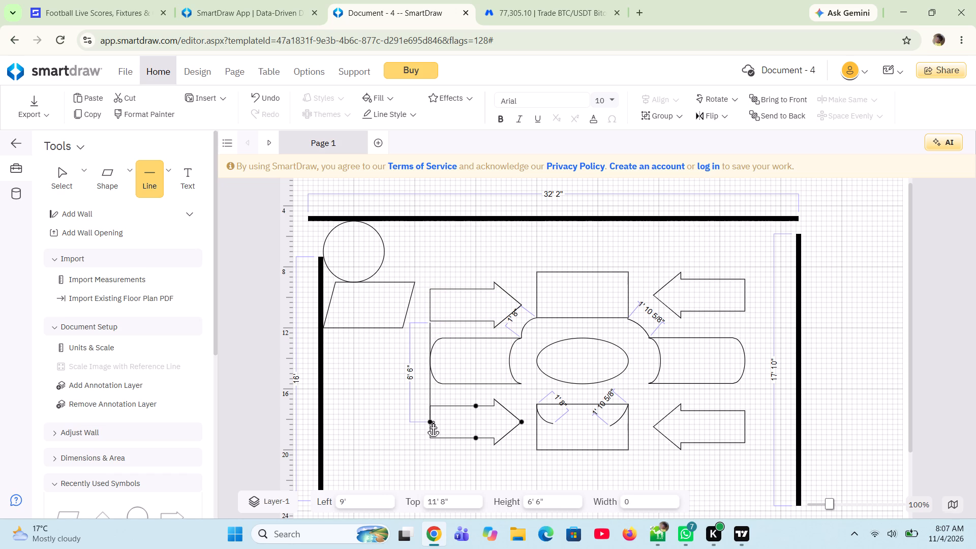
left_click(432, 421)
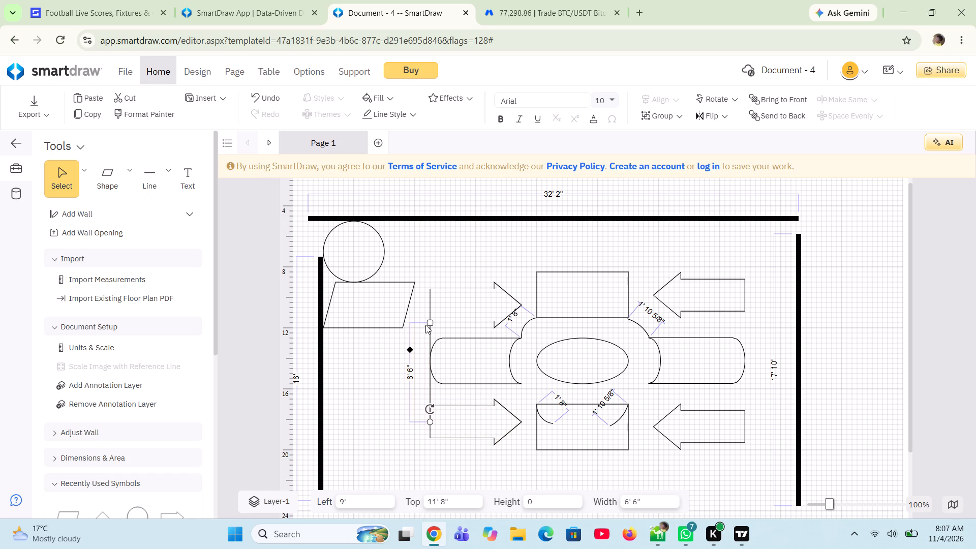
left_click_drag(430, 324, 432, 318)
left_click(419, 336)
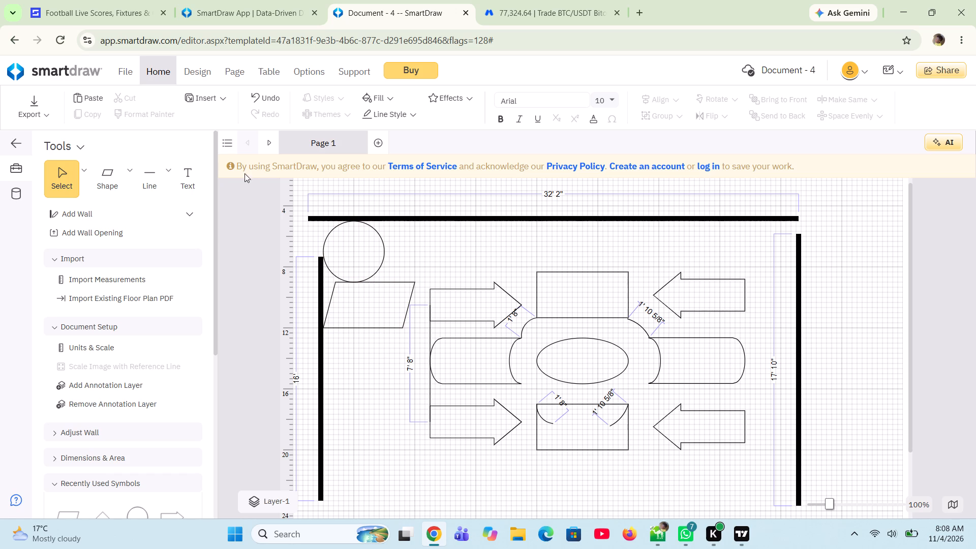
Draw a vertical straight line about 8' 7 1/2" long joining the tail ends of the upper and lower right arrows.
left_click(156, 172)
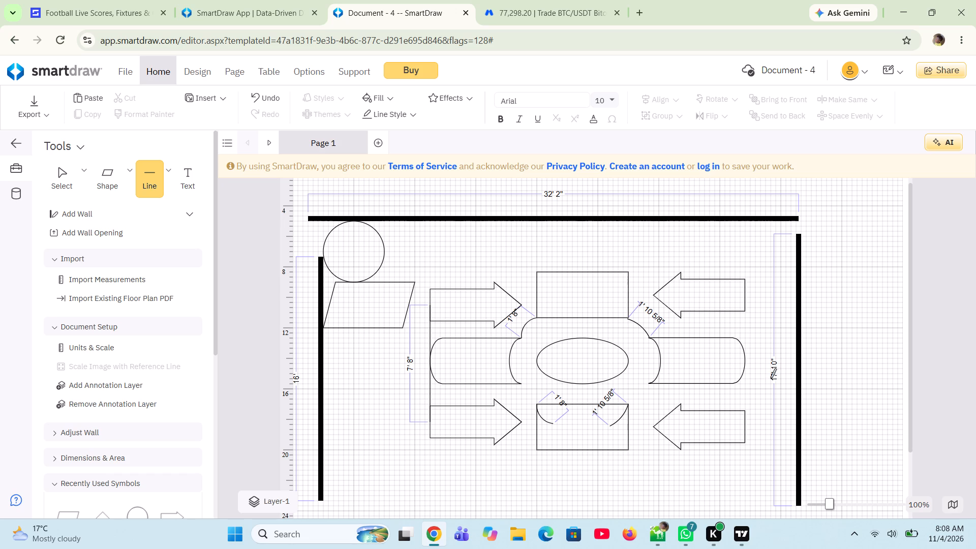
left_click(744, 296)
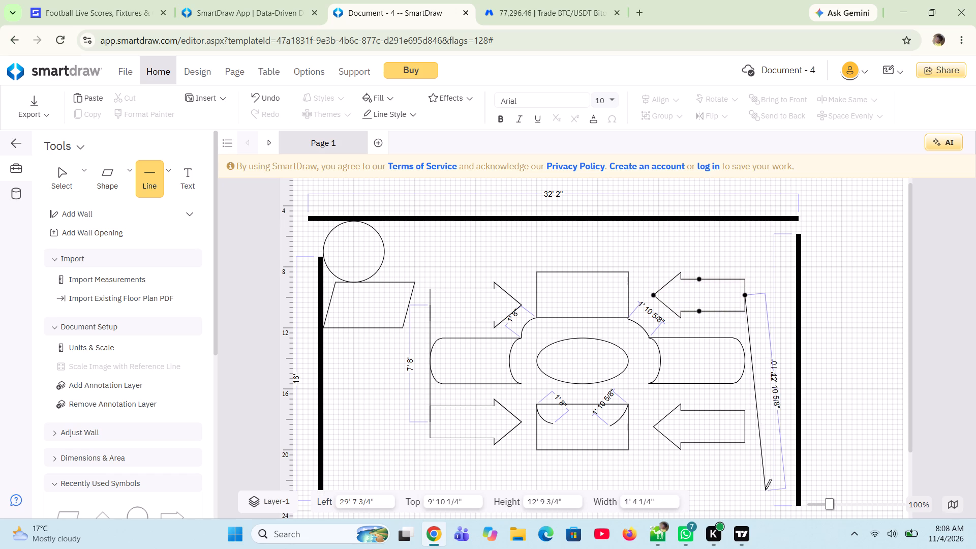
left_click(743, 431)
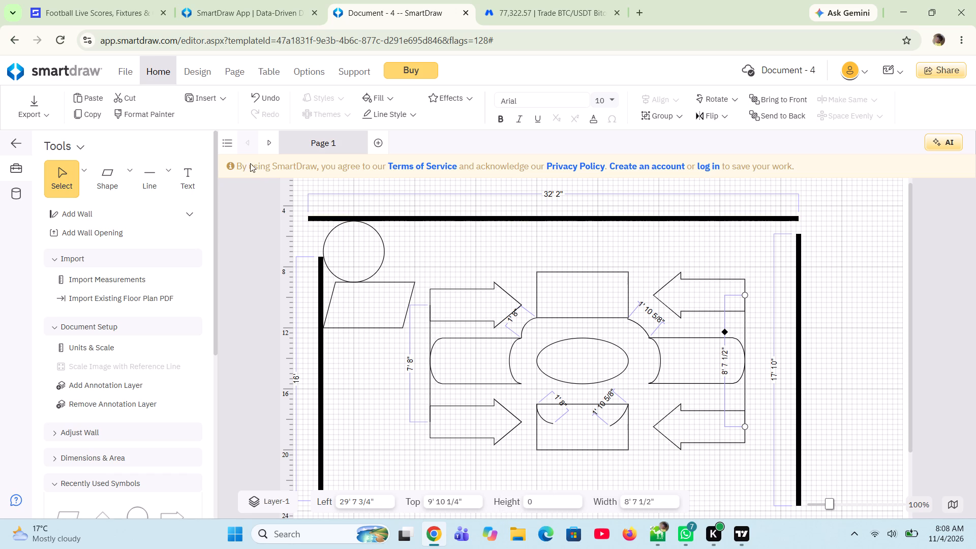
Draw a curved line about 4' 8" long from the upper rectangle's top-right corner to the top edge of the upper right arrow.
left_click(169, 173)
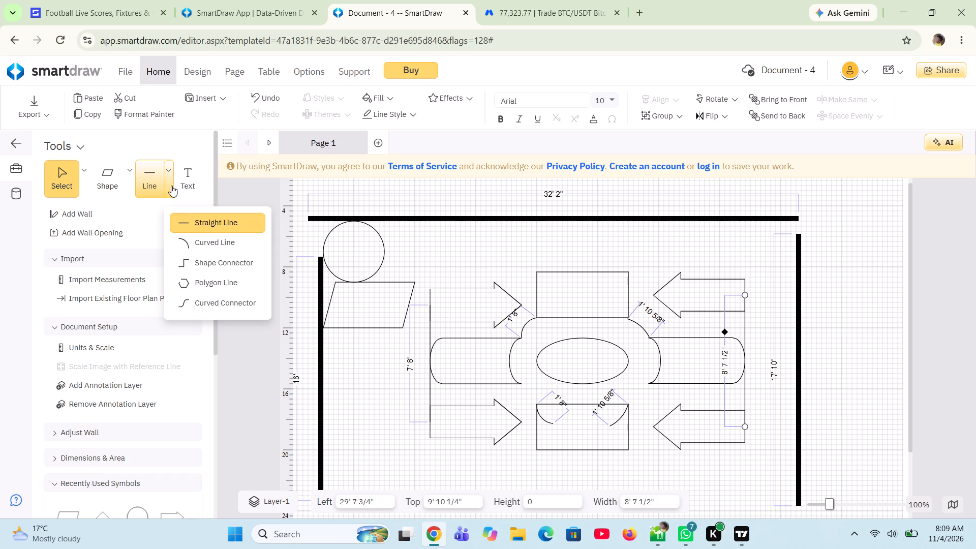
left_click(243, 252)
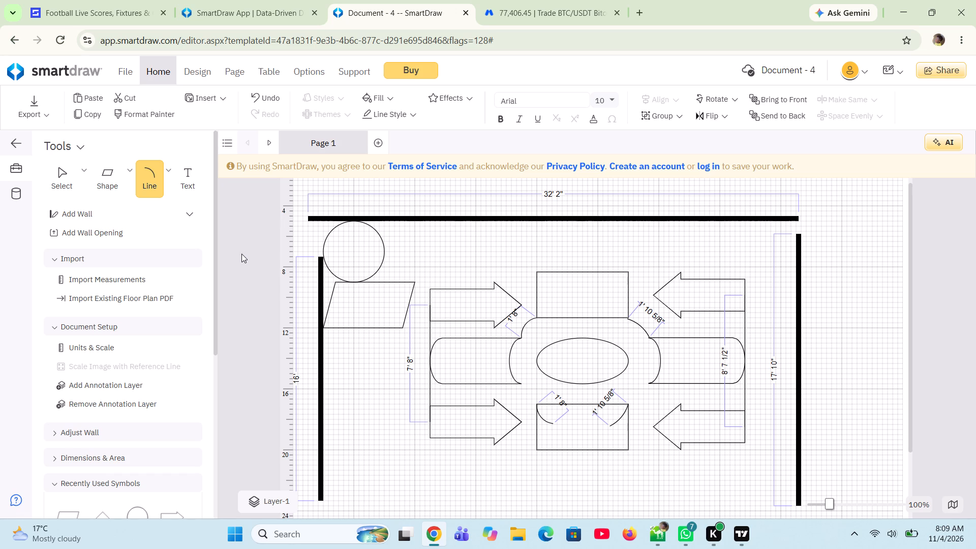
left_click(627, 272)
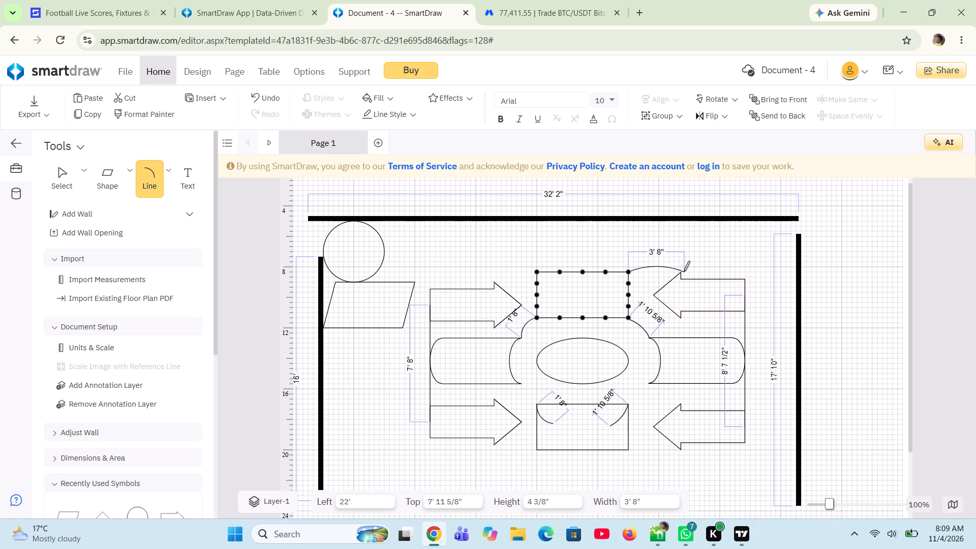
left_click(681, 272)
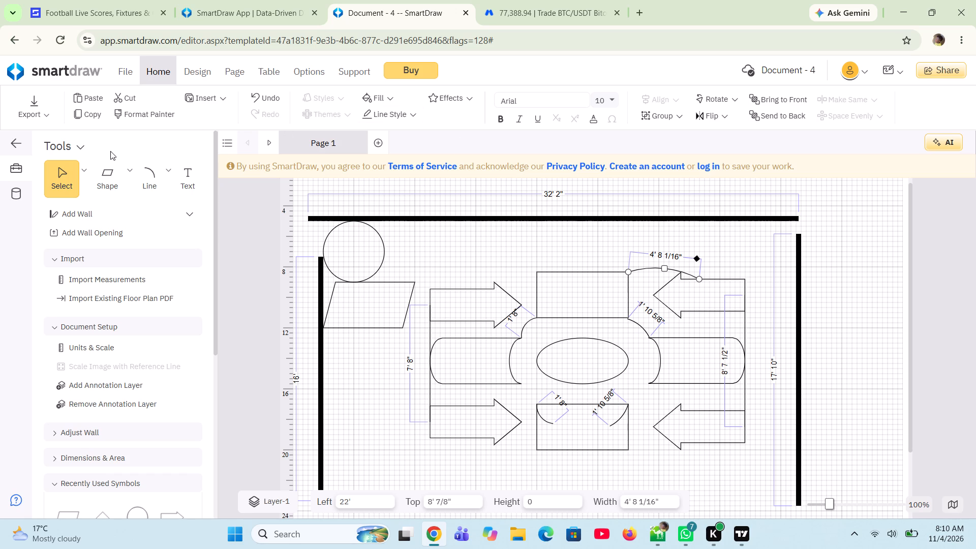
Draw a curved line about 4' 1 9/16" long from the upper rectangle's top-left corner to the top edge of the upper left arrow.
left_click(142, 167)
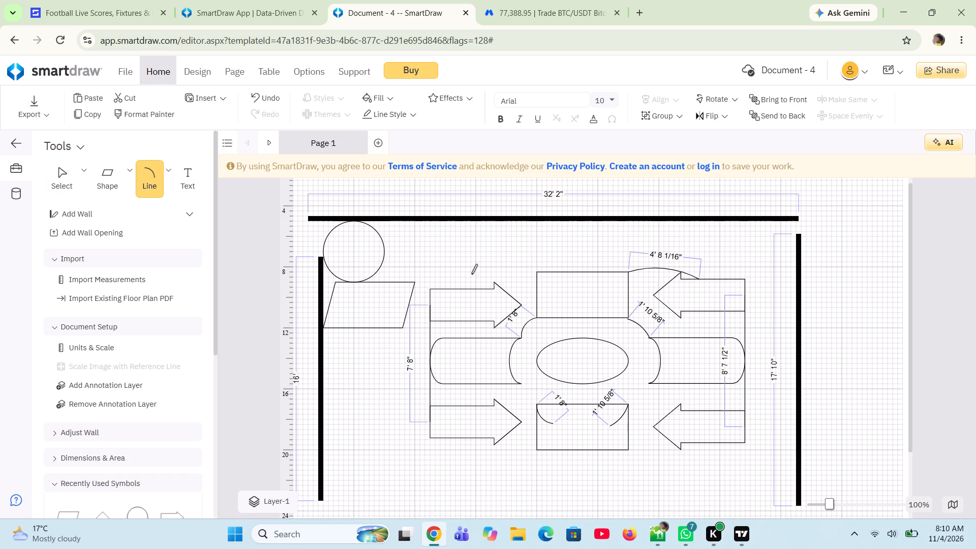
left_click(536, 272)
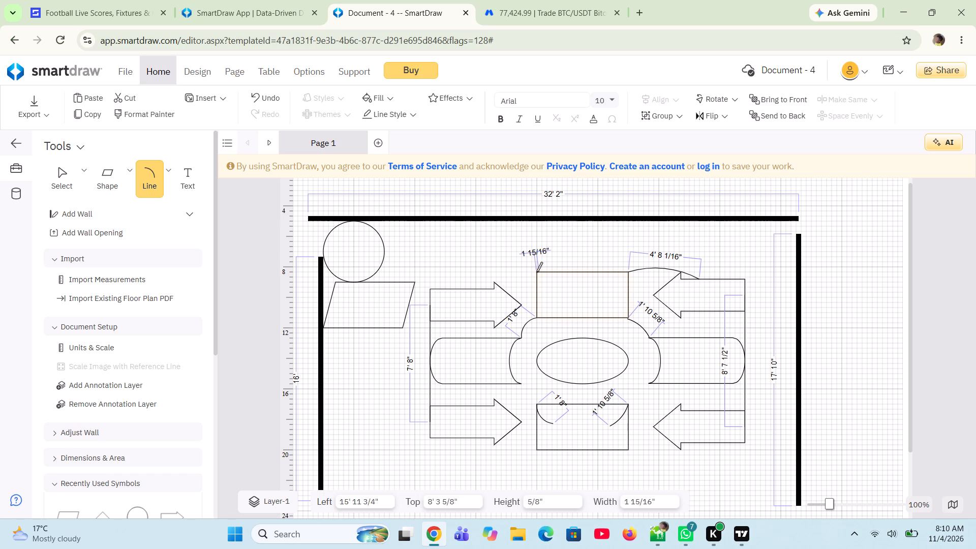
left_click(489, 291)
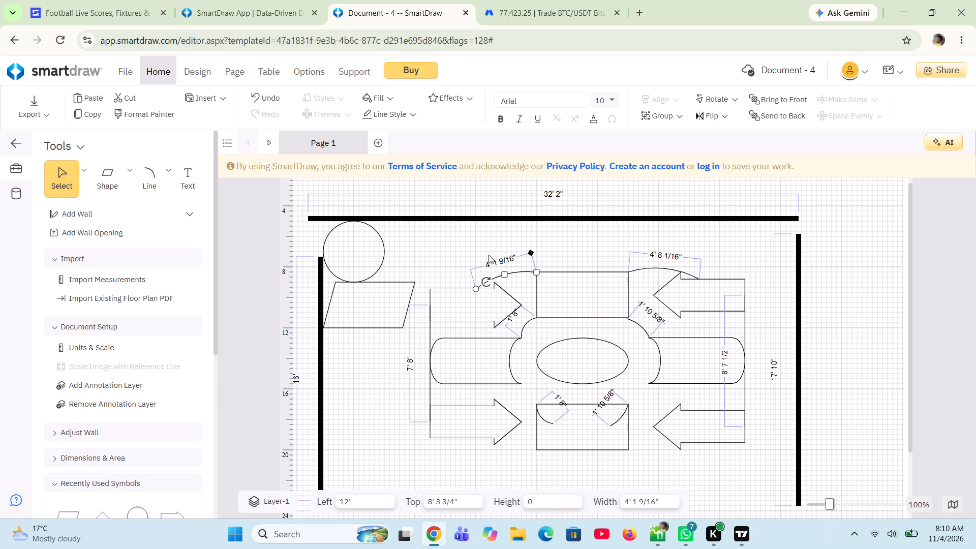
left_click(488, 254)
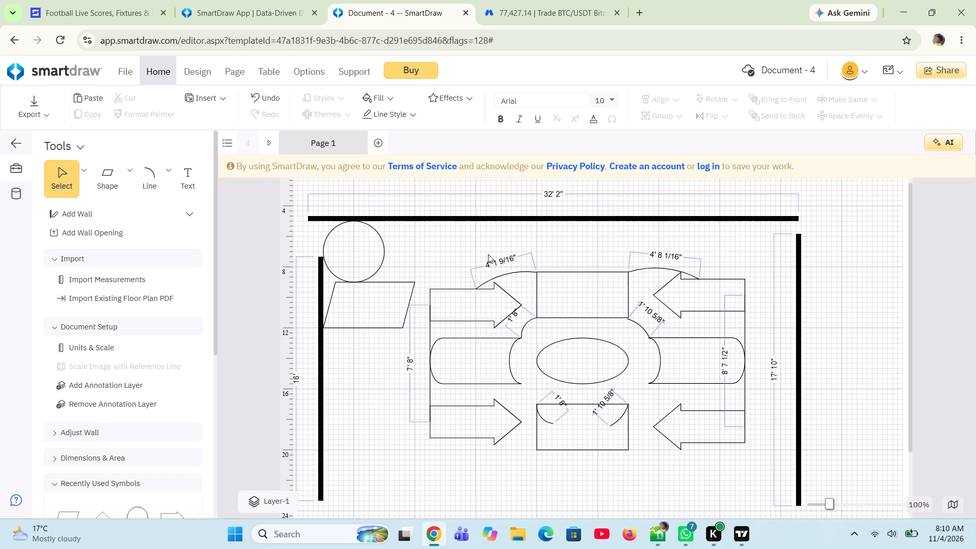
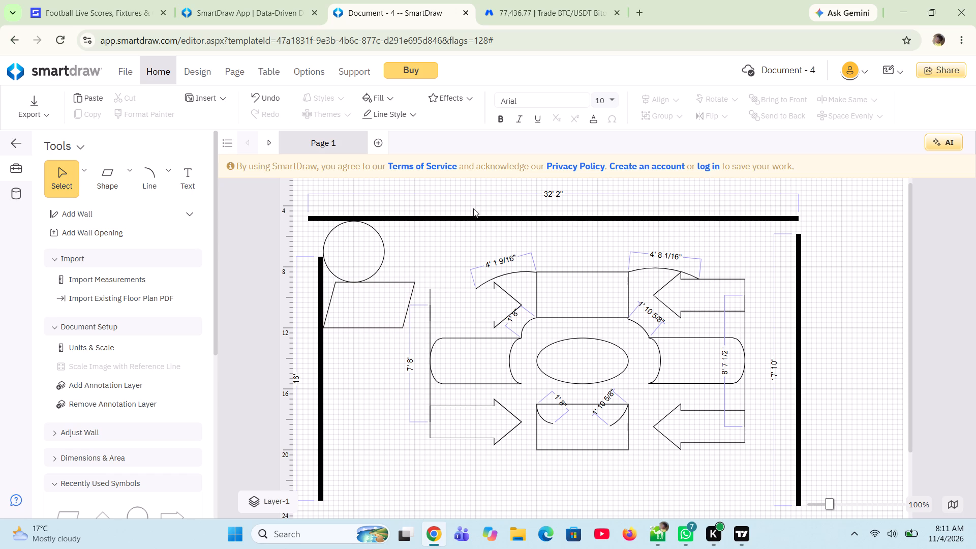
Draw a curved line about 4' 3/4" long from the lower rectangle's bottom-left corner to the lower left arrow's bottom edge, rotated to bow downward.
left_click(152, 172)
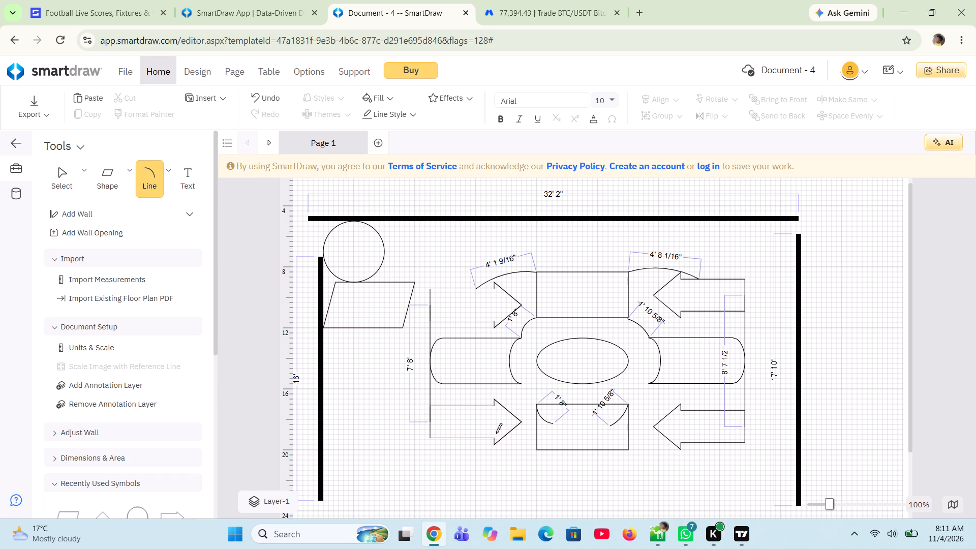
left_click(537, 450)
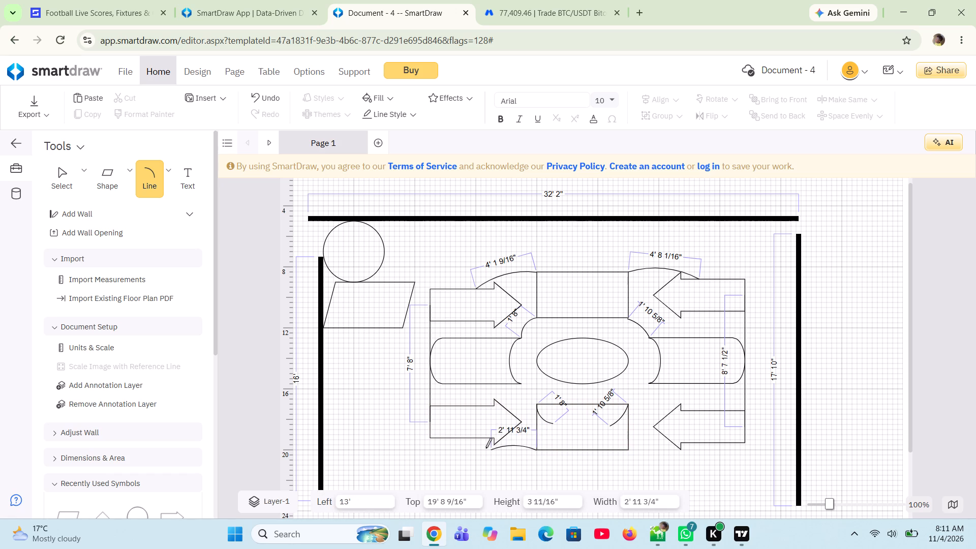
left_click(464, 434)
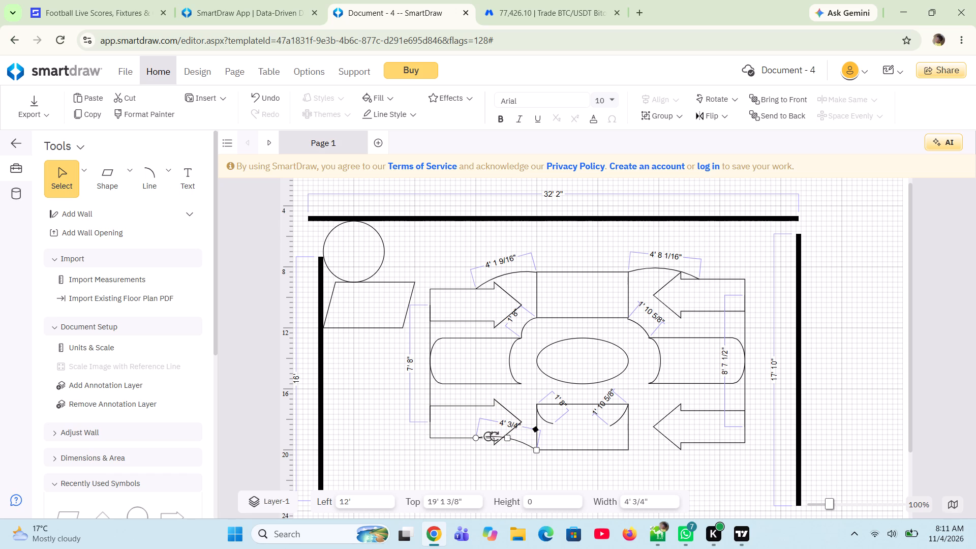
left_click_drag(491, 437, 489, 484)
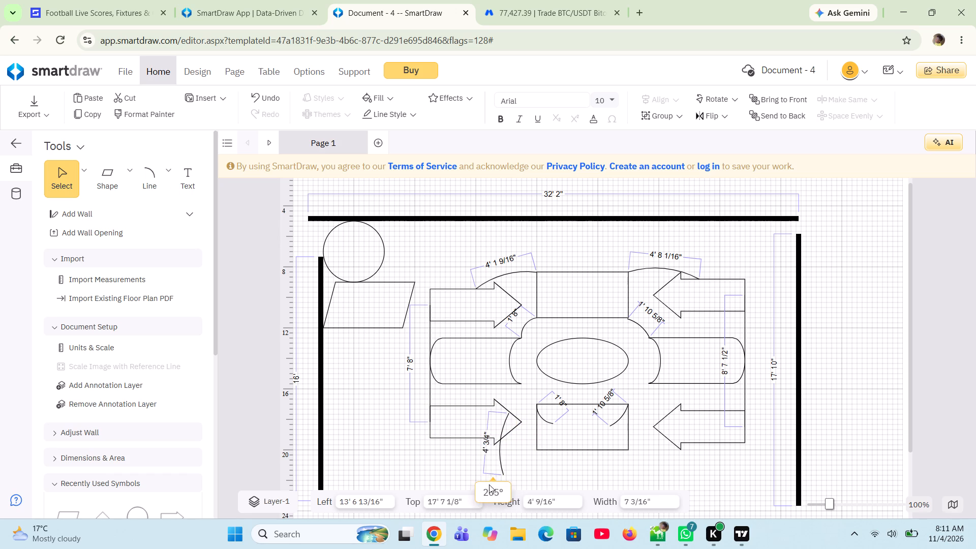
left_click_drag(489, 484, 529, 458)
left_click(530, 453)
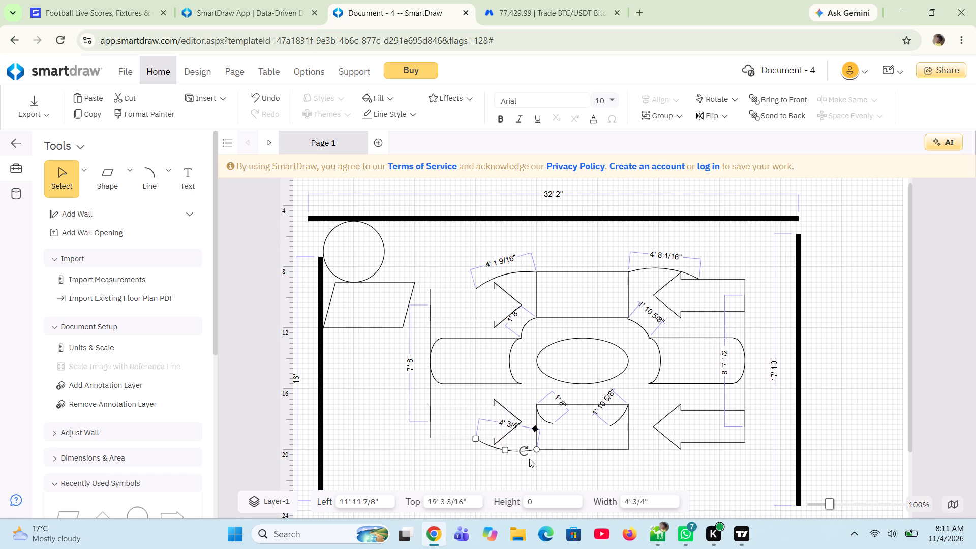
left_click(528, 466)
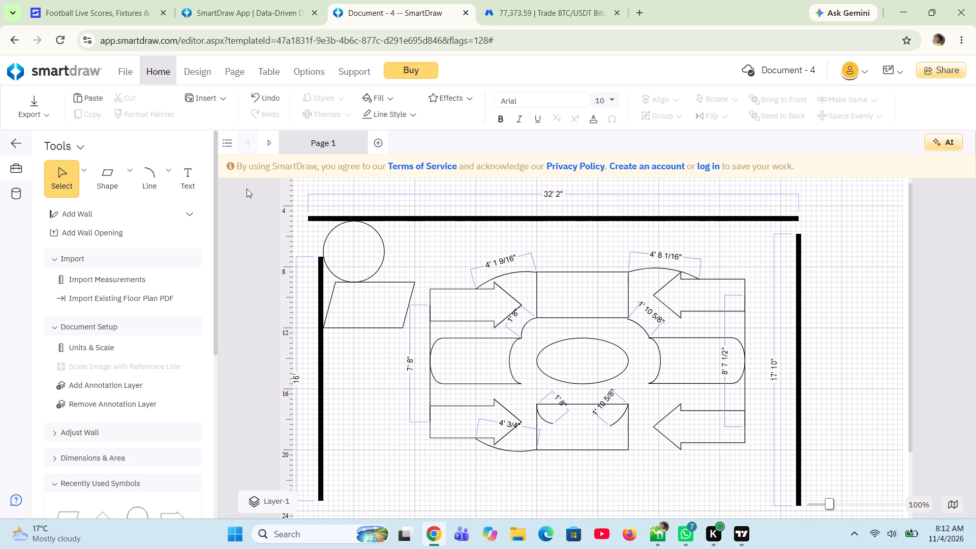
Draw a curved line about 5' 1/8" long from the lower rectangle's bottom-right corner towards the lower right arrow's bottom edge, rotated to bow downward.
left_click(154, 169)
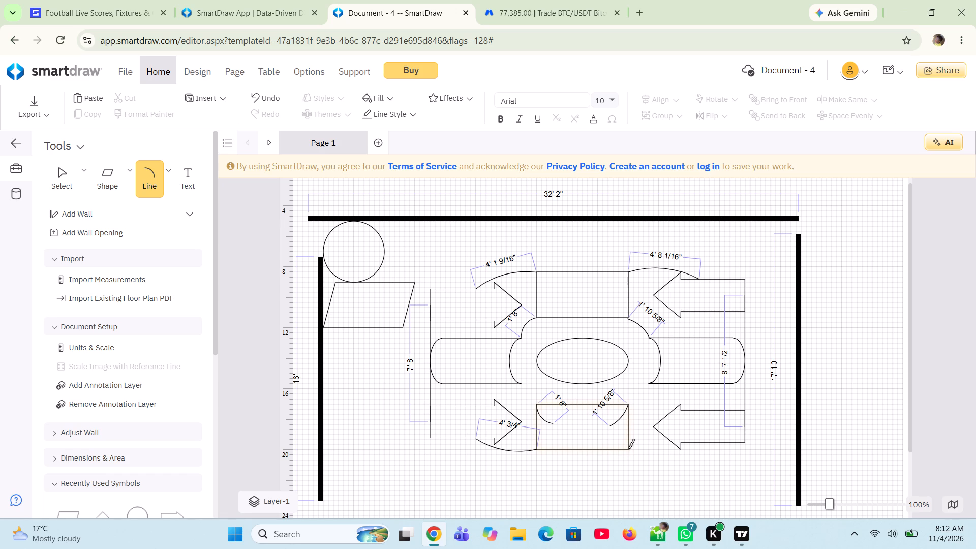
left_click(628, 449)
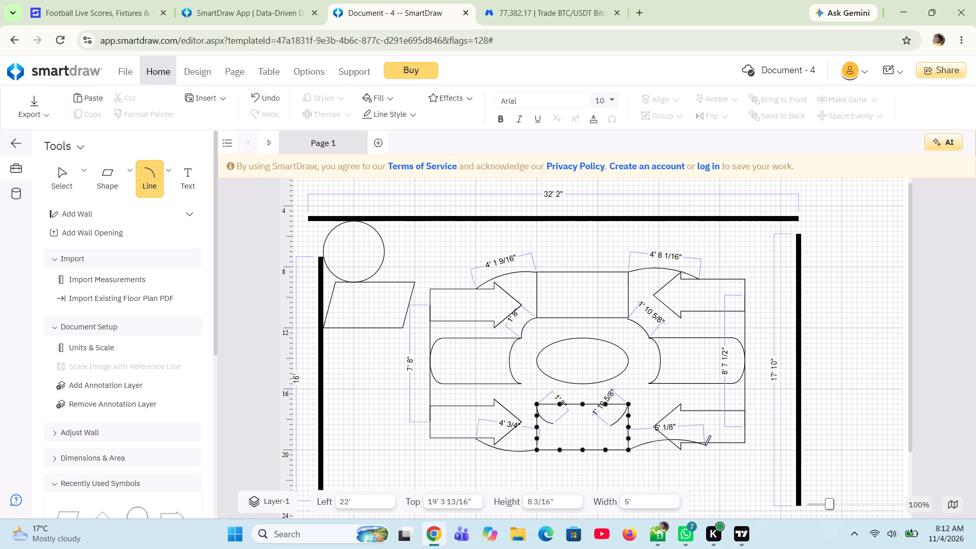
left_click(704, 443)
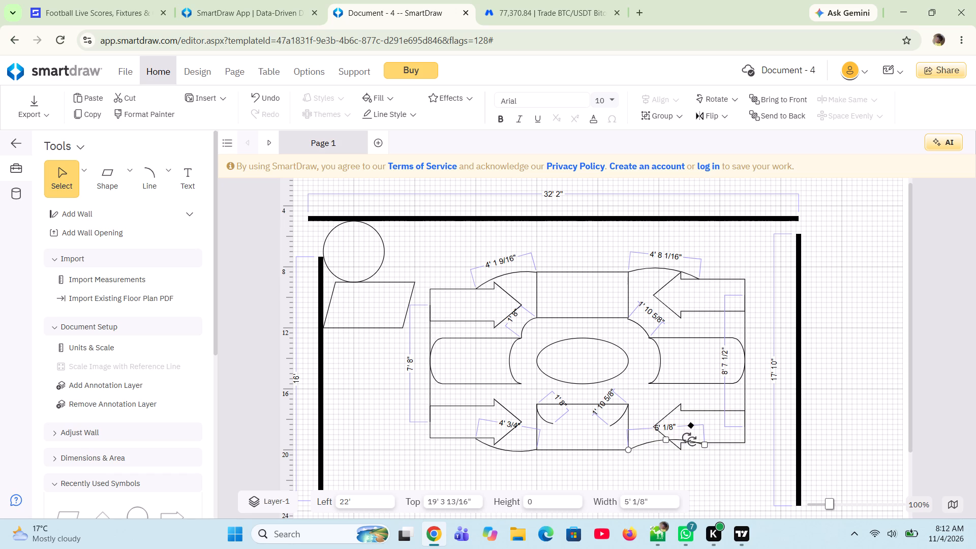
left_click_drag(691, 442, 577, 481)
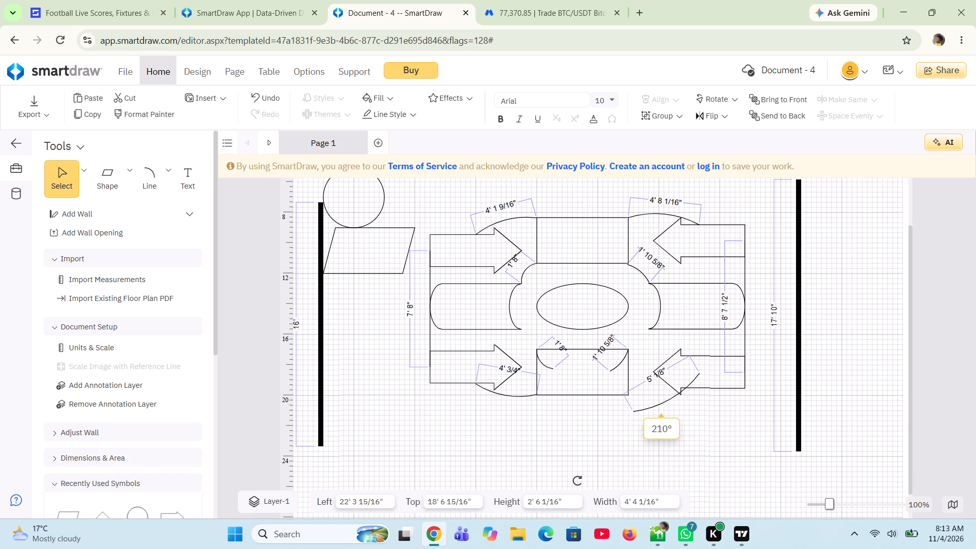
left_click_drag(577, 481, 576, 430)
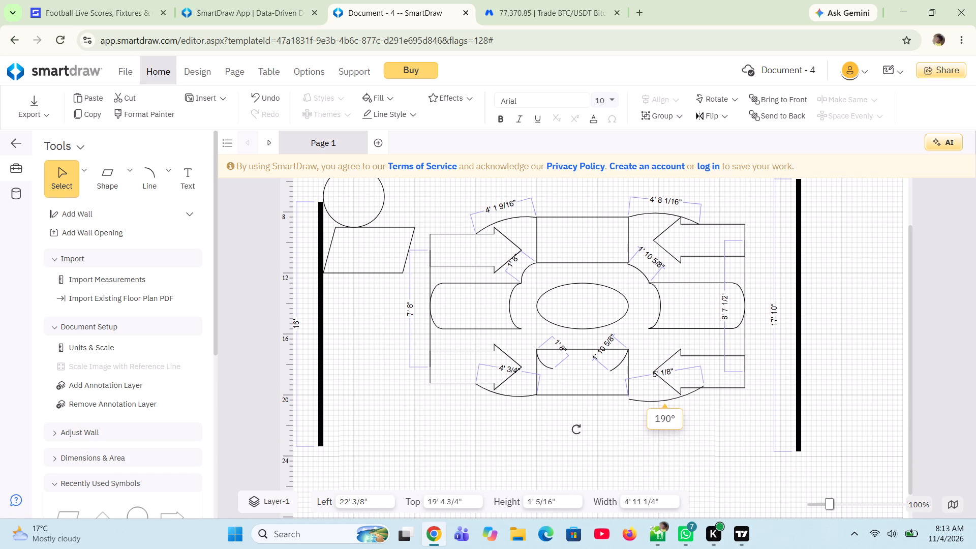
left_click_drag(576, 430, 575, 427)
left_click(685, 405)
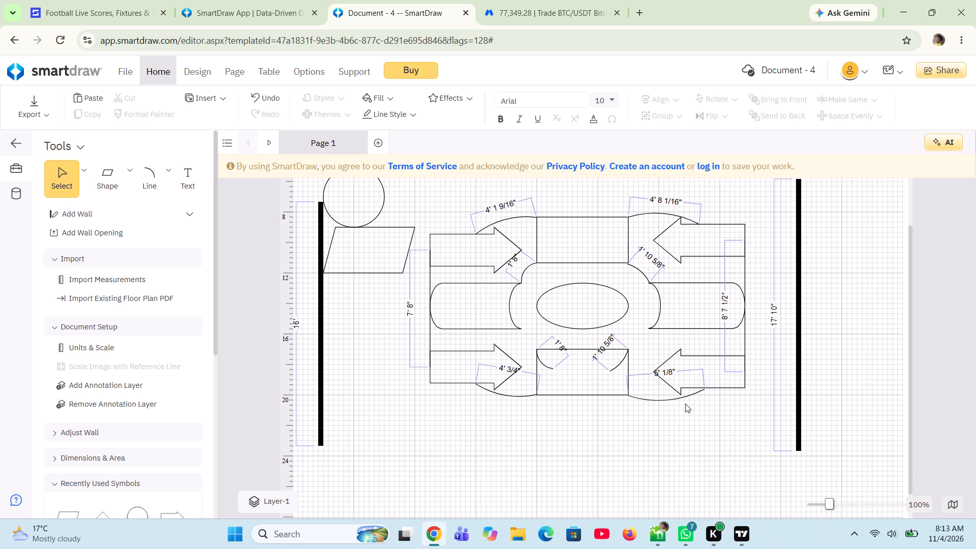
Move the lower right curve's outer end onto the lower right arrow's bottom edge, making the curve about 4' 8 1/16" long.
left_click(699, 386)
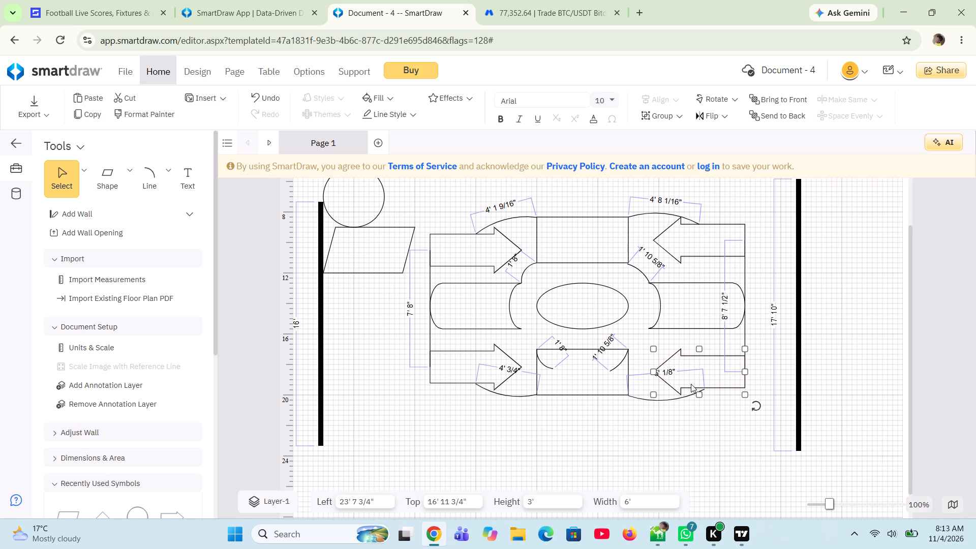
left_click(691, 394)
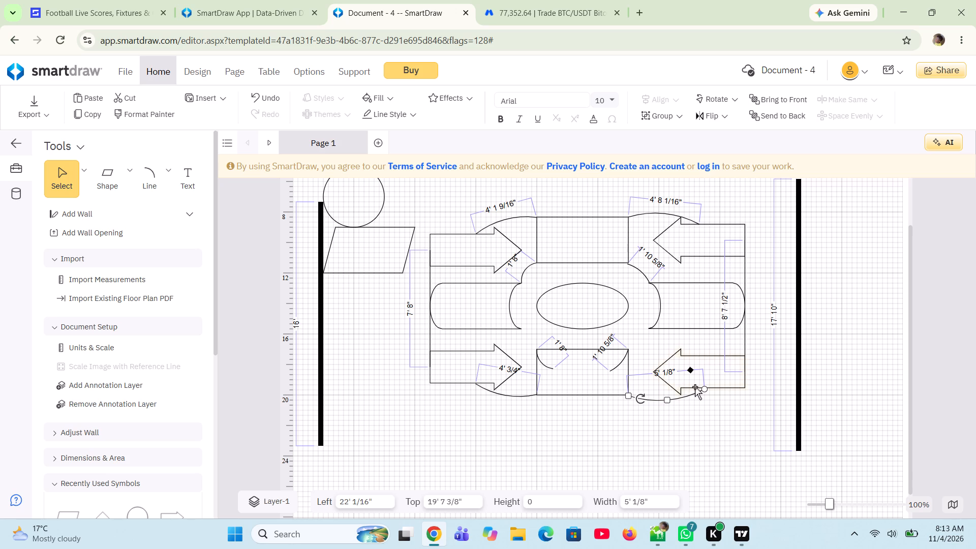
left_click_drag(704, 387, 705, 382)
left_click(705, 404)
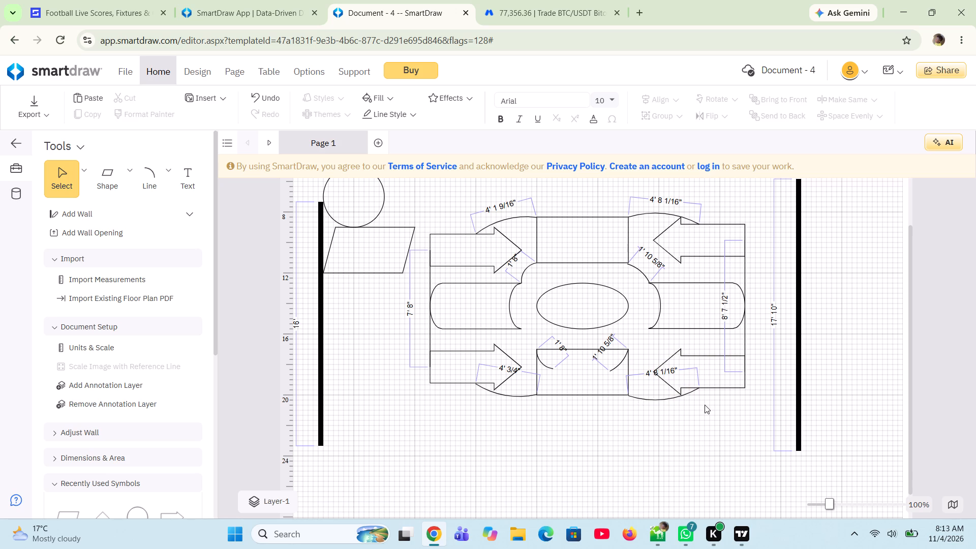
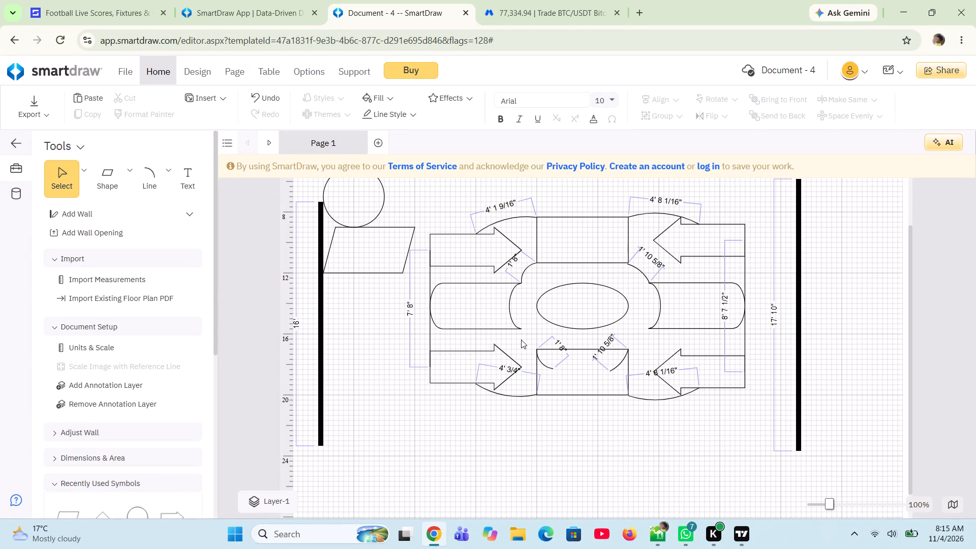
Draw a horizontal bottom wall about 31' 2" long from the left wall's lower end to the right wall's lower end.
scroll(521, 340, "up", 1)
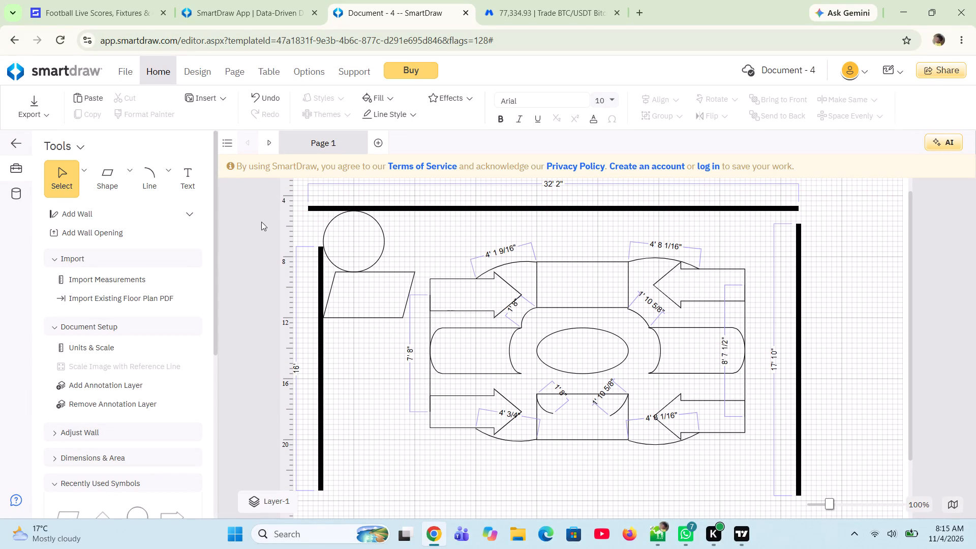
scroll(548, 335, "down", 1)
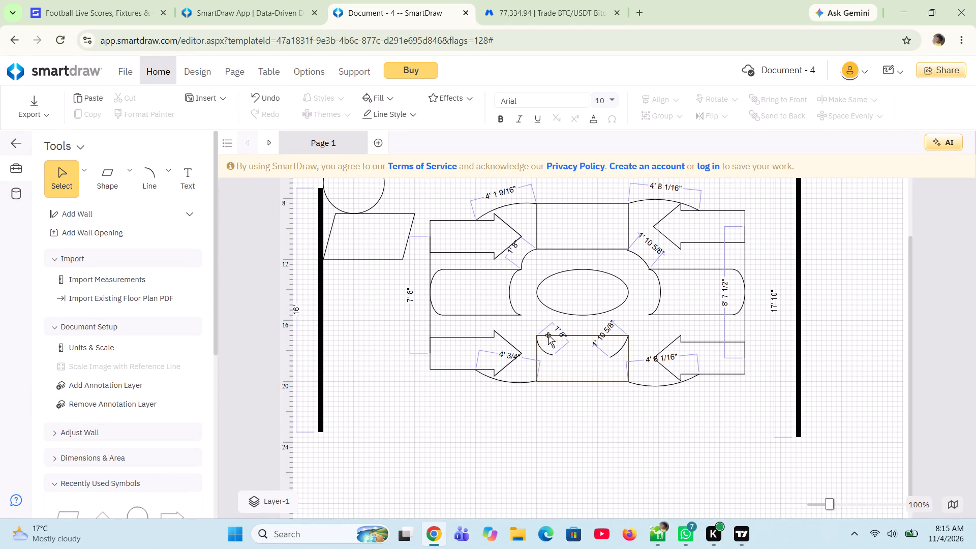
left_click(101, 219)
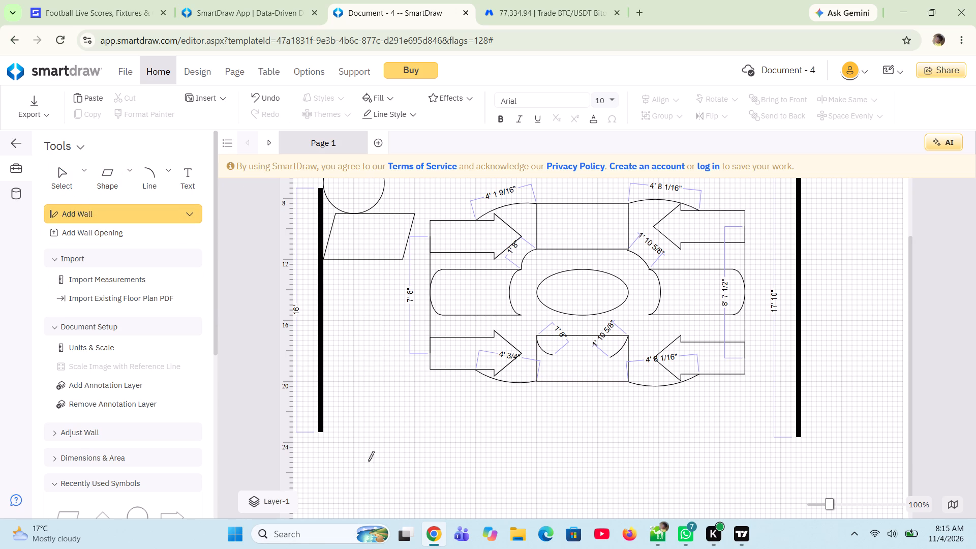
left_click(320, 429)
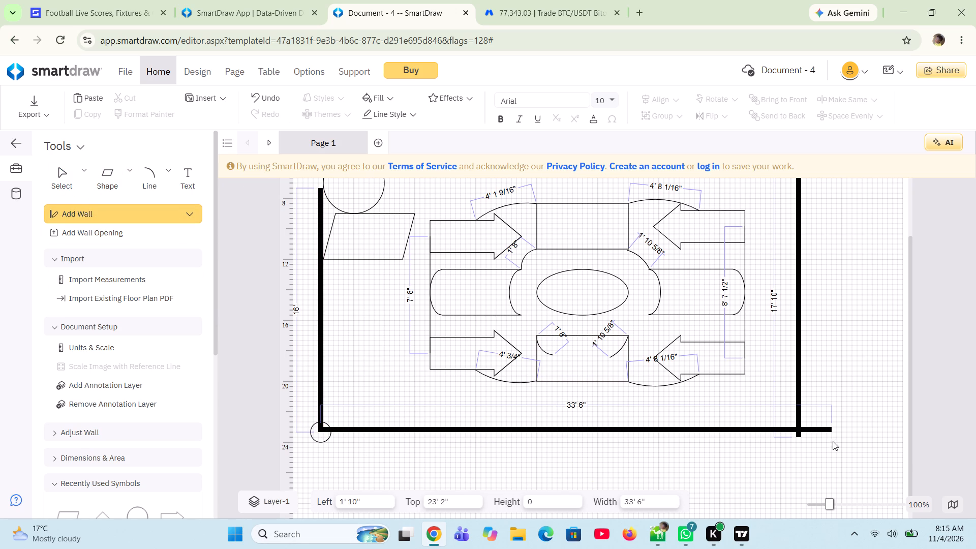
left_click(796, 445)
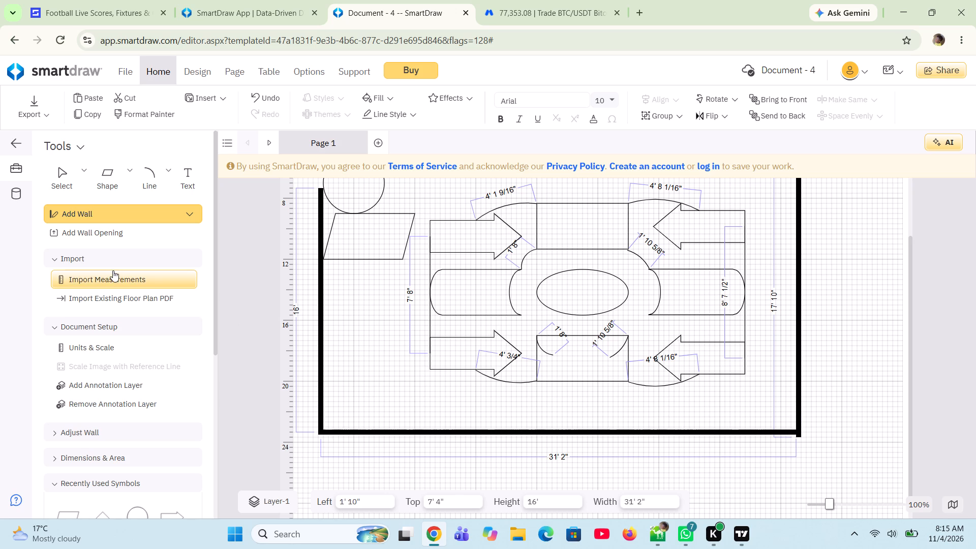
Add a 4' wide wall opening in the bottom wall, 10" from the corner with the left wall.
left_click(118, 236)
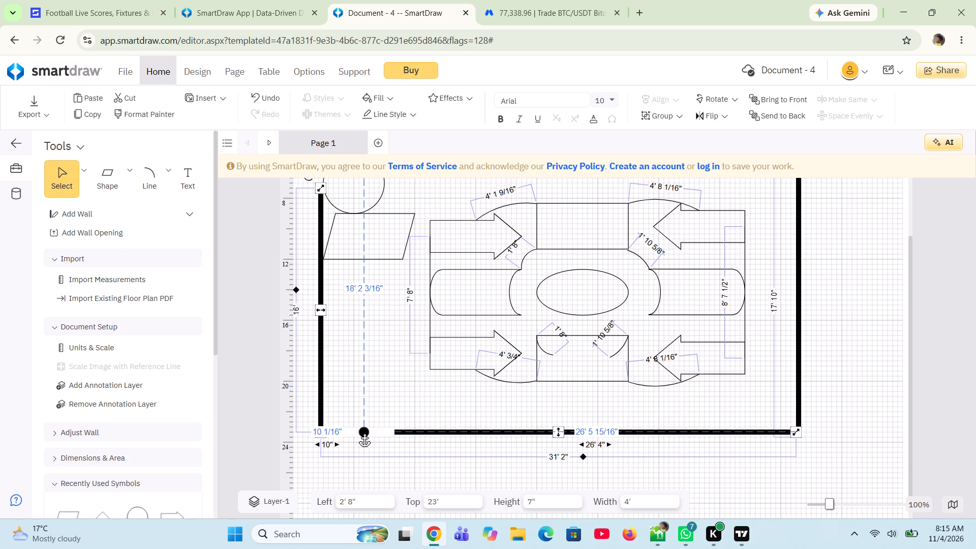
left_click(363, 432)
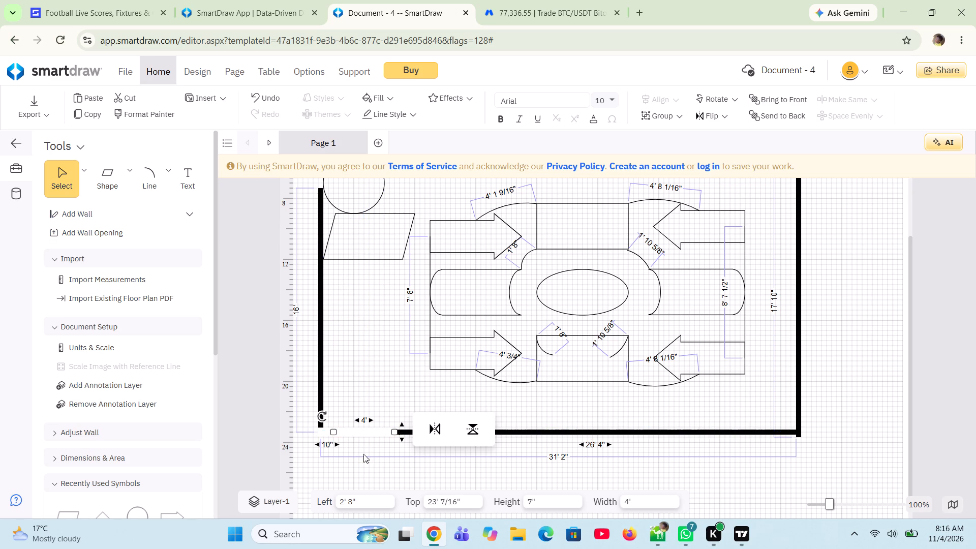
left_click(368, 452)
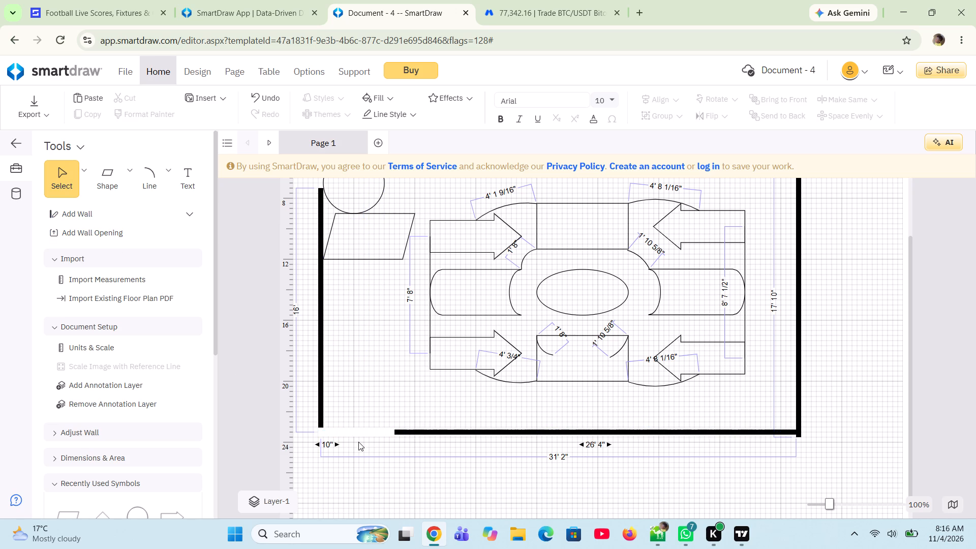
Narrow the bottom wall's opening to 2' 8", placing its near end 1' 6" from the corner with the left wall.
left_click(318, 434)
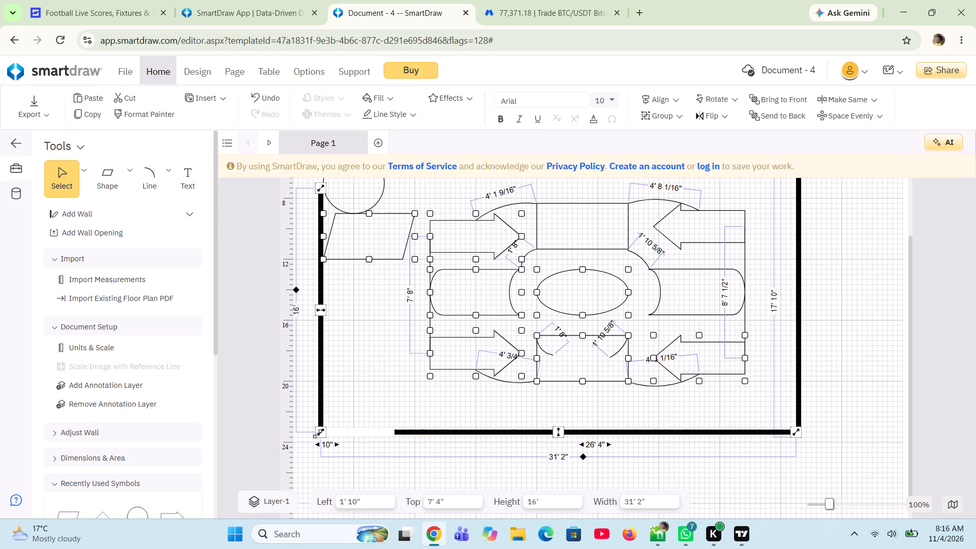
left_click(317, 434)
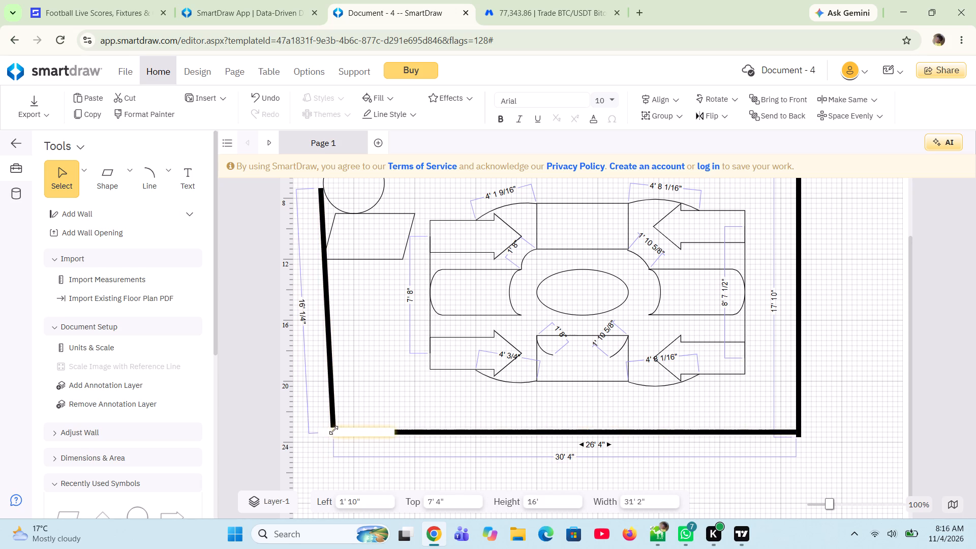
left_click(333, 433)
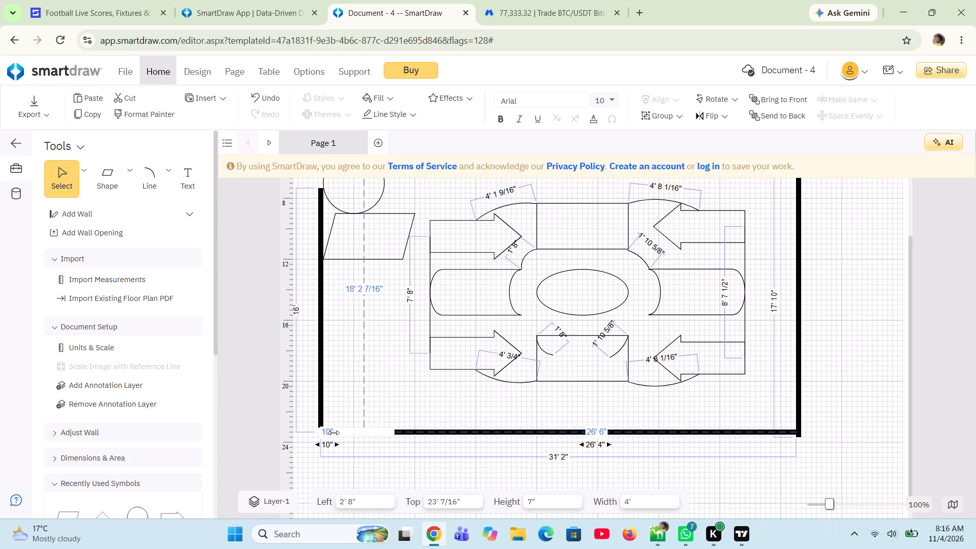
left_click_drag(333, 434, 355, 431)
left_click(359, 465)
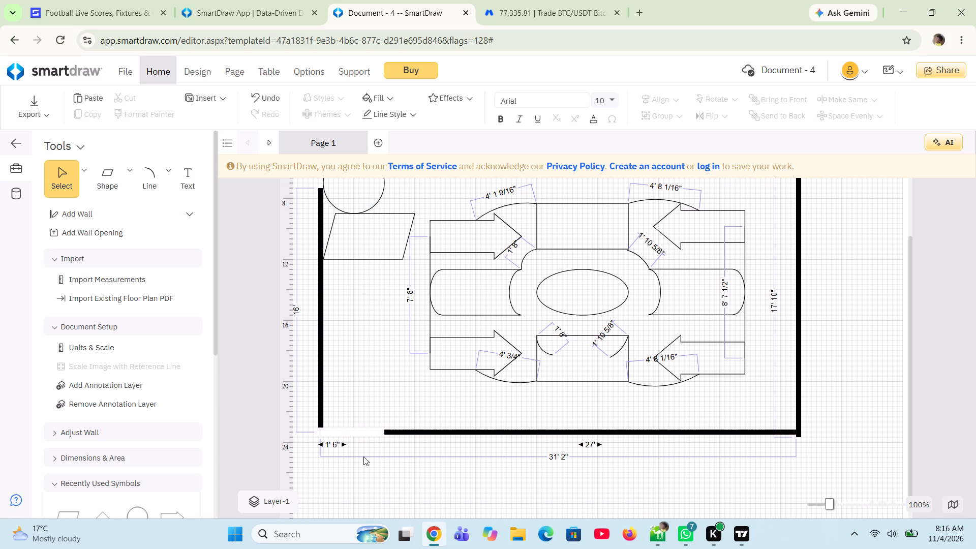
Cut the opening object from the bottom wall.
right_click(356, 431)
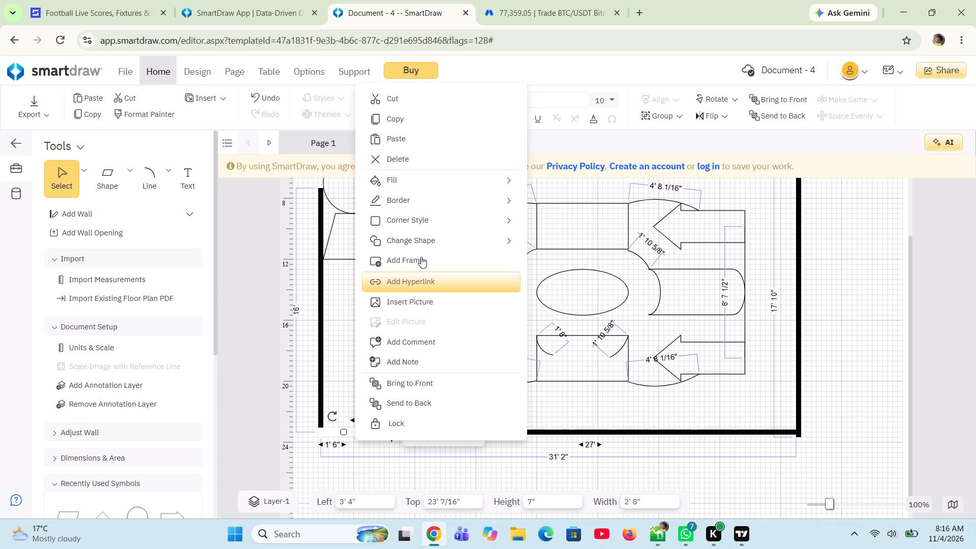
left_click(405, 107)
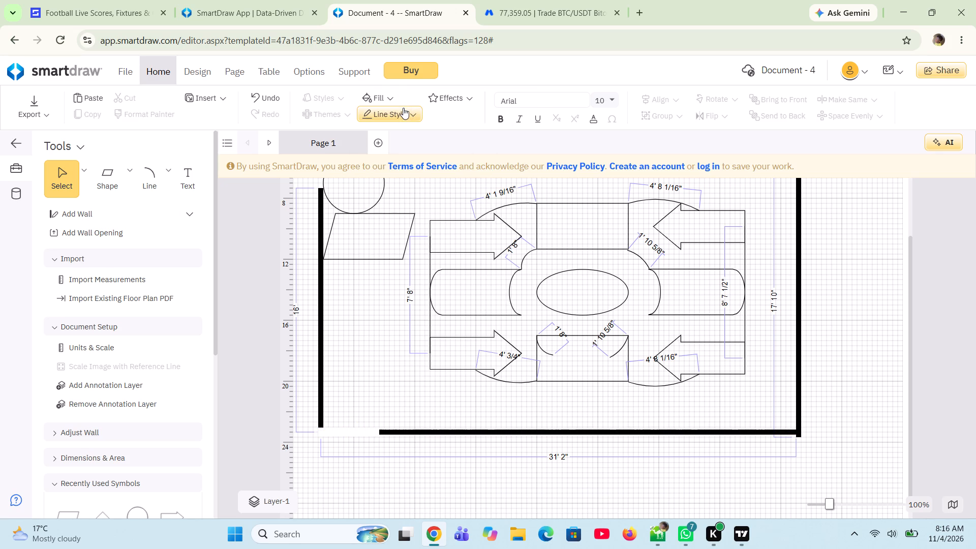
Shift the joined left and bottom walls to a Left position of 2', lining the bottom wall's end up with the right wall.
left_click(380, 430)
left_click(396, 431)
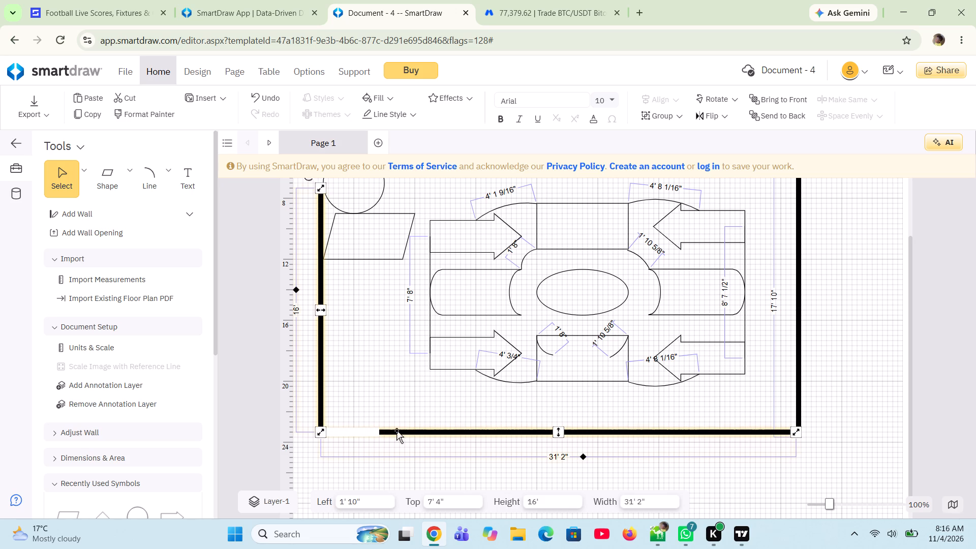
left_click(396, 431)
left_click_drag(396, 430, 391, 432)
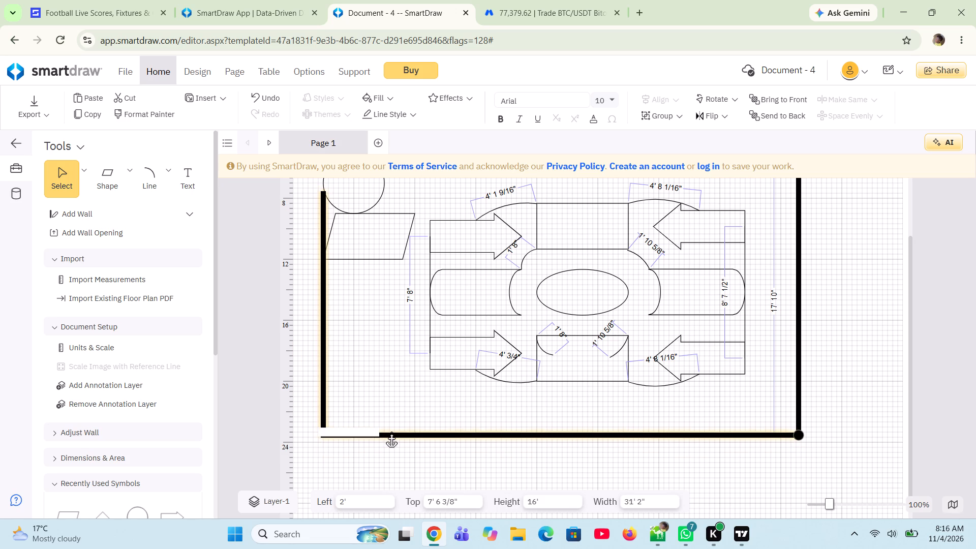
left_click_drag(391, 432, 389, 430)
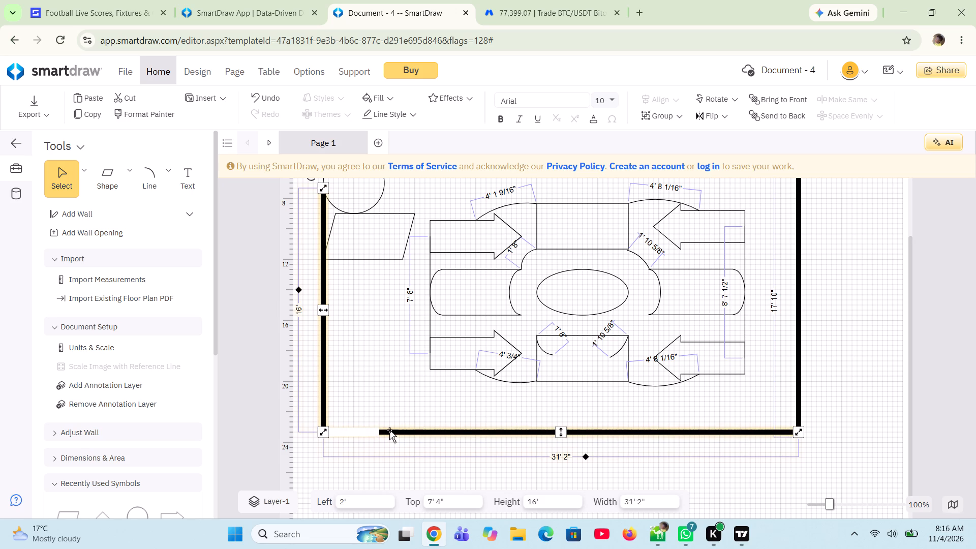
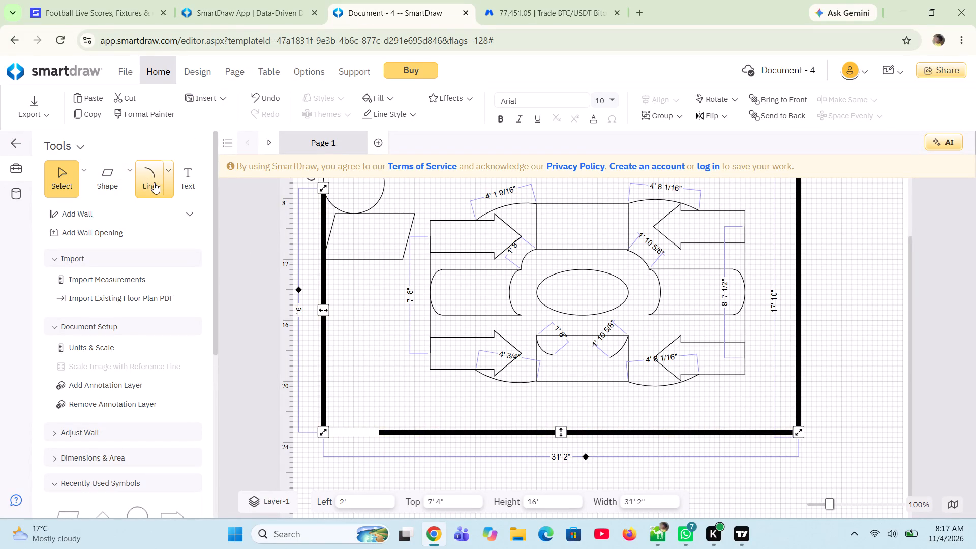
Add the text label MIDTABLE inside the central ellipse.
left_click(181, 177)
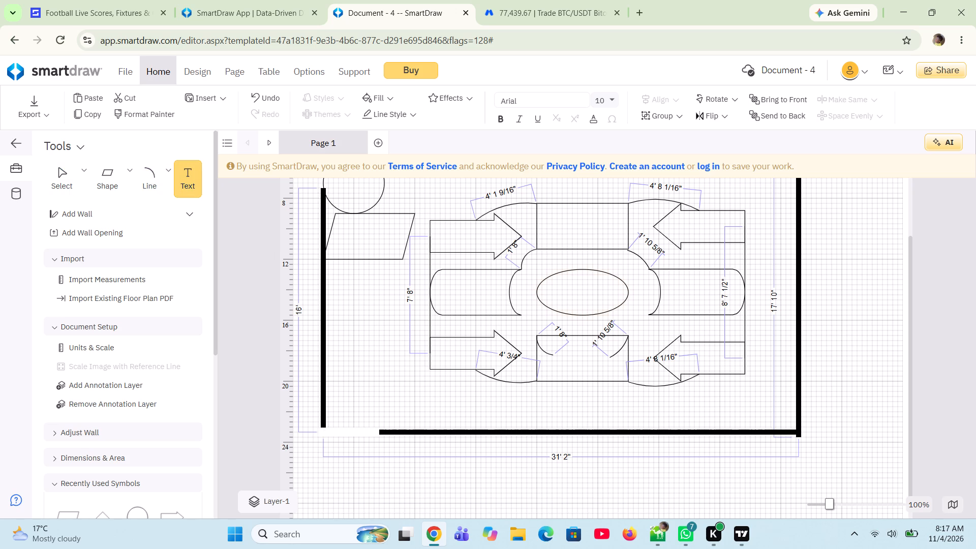
left_click(556, 294)
key("m")
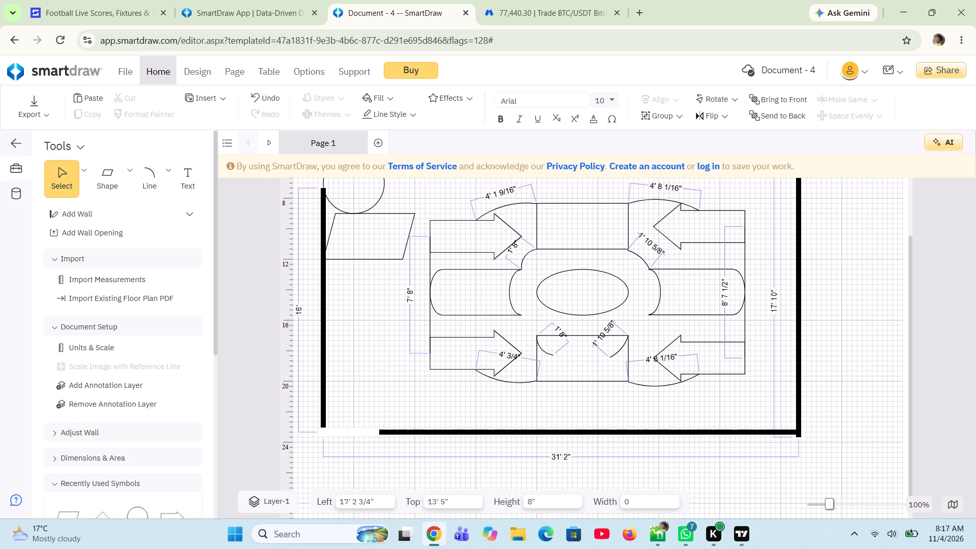
key("BackSpace")
type("MIDTA")
type("BLE")
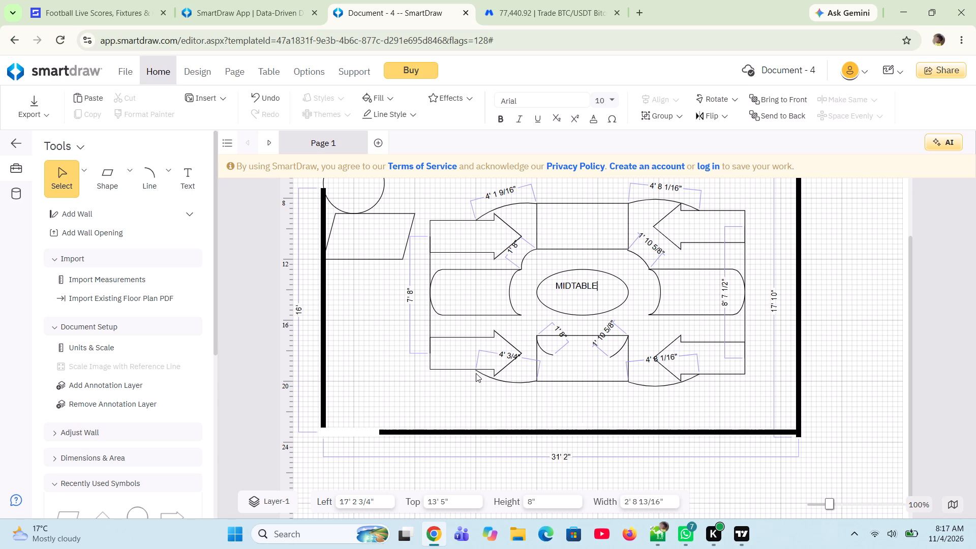
Draw an arc about 6' 3 1/2" long from the bottom wall's end at the opening up to the lower-left arrow's back edge.
left_click(150, 177)
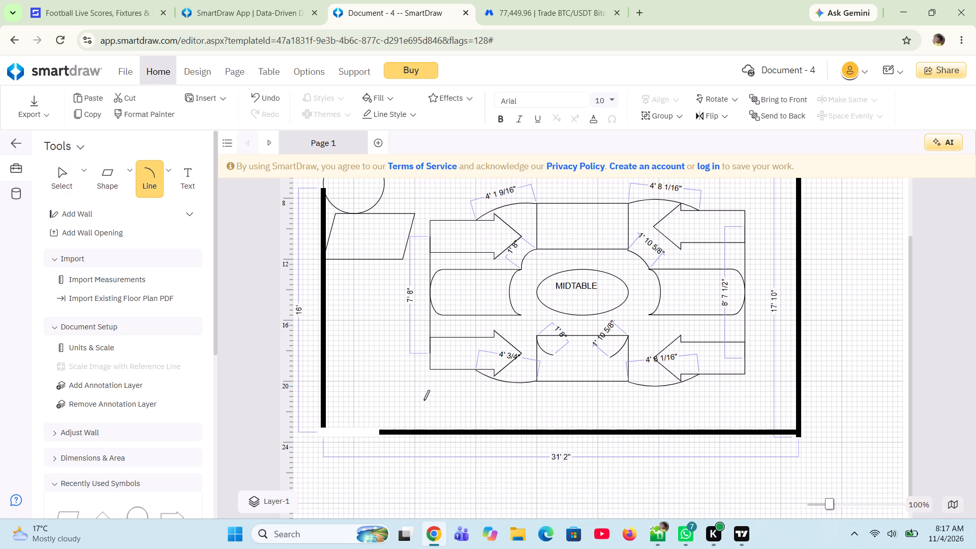
left_click(430, 369)
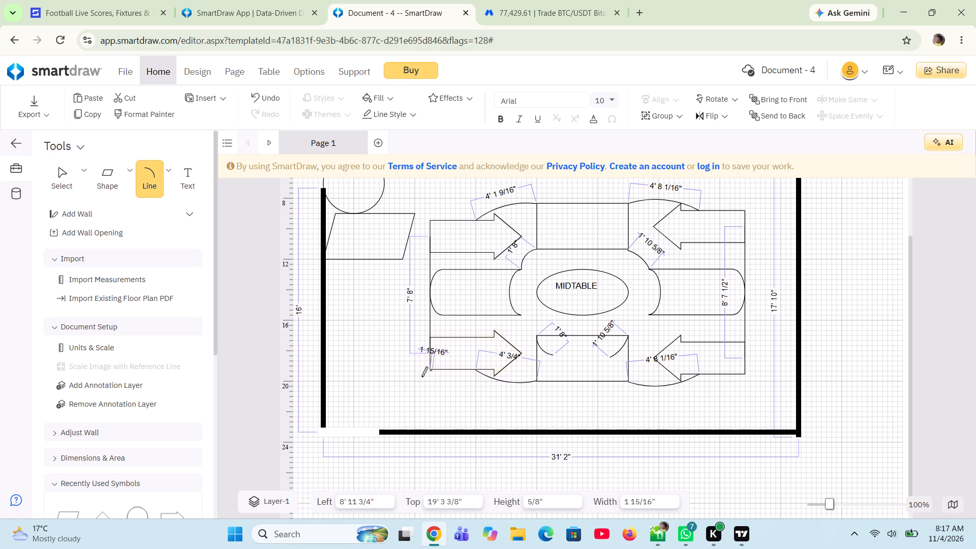
left_click(377, 424)
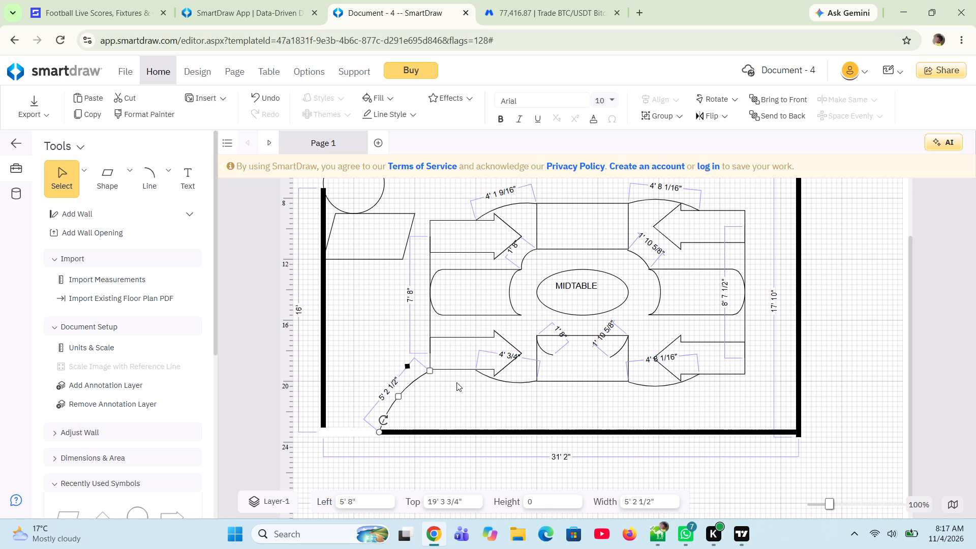
left_click(459, 380)
left_click(426, 373)
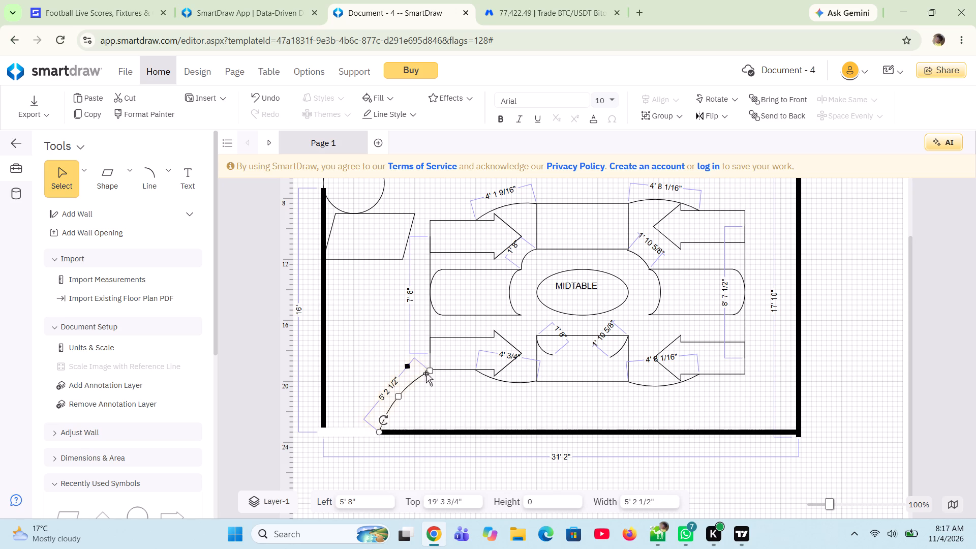
left_click(431, 368)
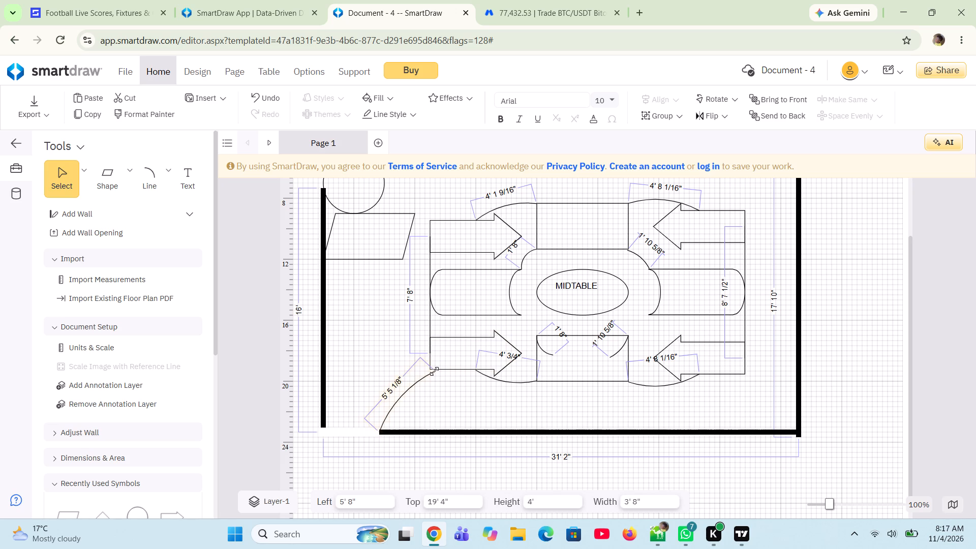
left_click(439, 387)
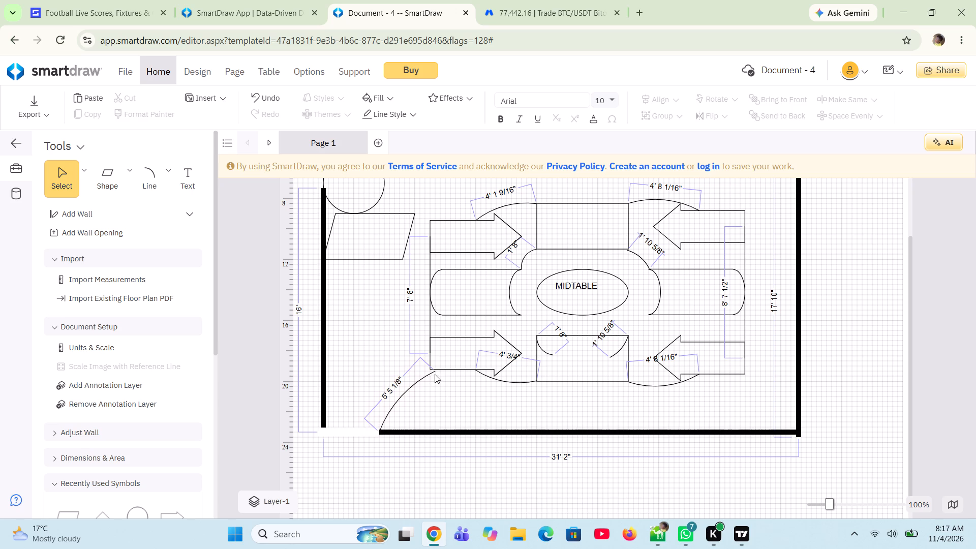
left_click(433, 372)
left_click_drag(433, 374, 431, 347)
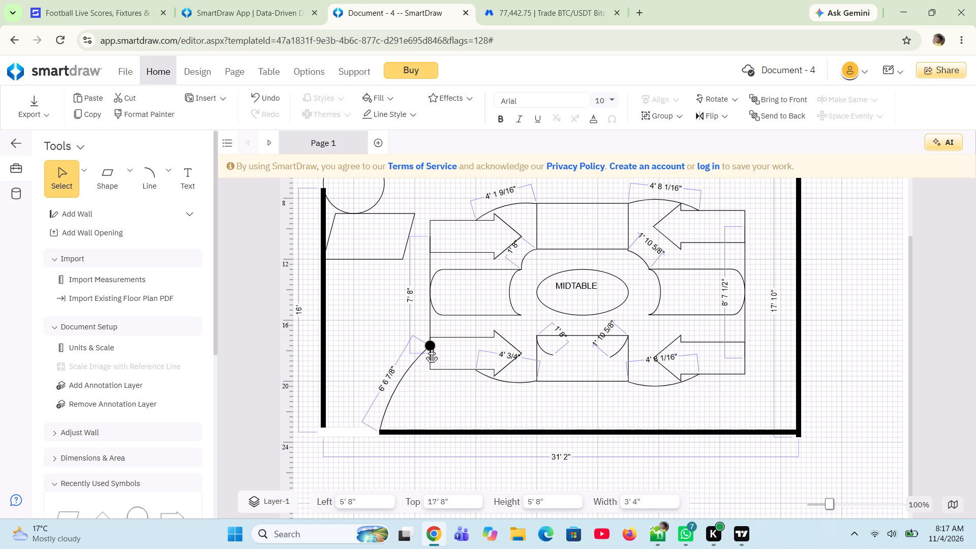
left_click_drag(431, 347, 431, 353)
left_click(432, 379)
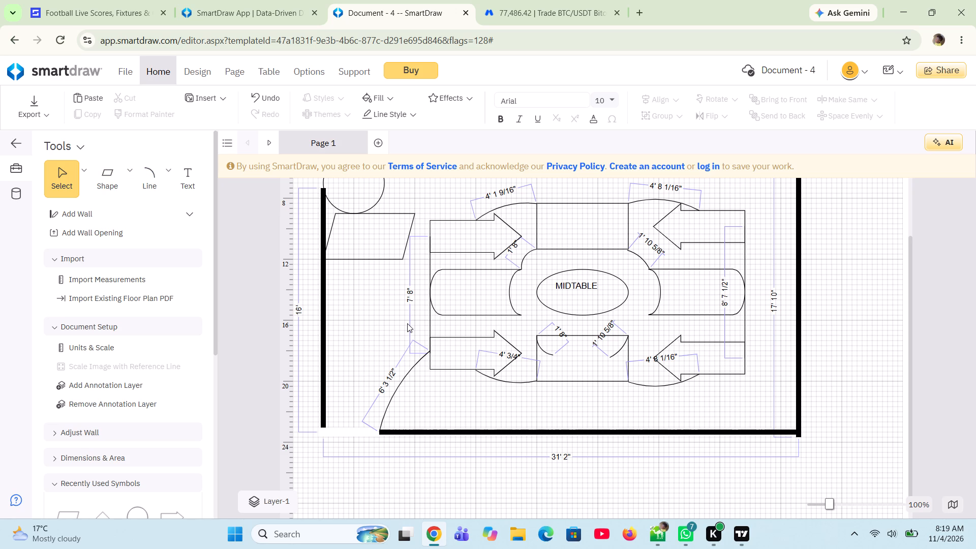
Place a 6' wide, 3' high block arrow beside the left wall below the parallelogram, at about Left 2' 8", Top 15' 8".
scroll(407, 323, "up", 1)
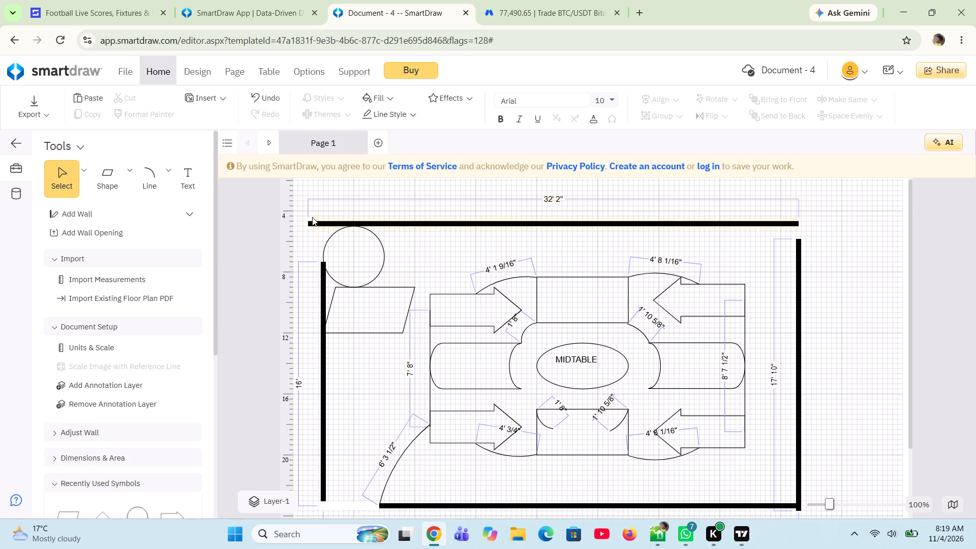
left_click(128, 189)
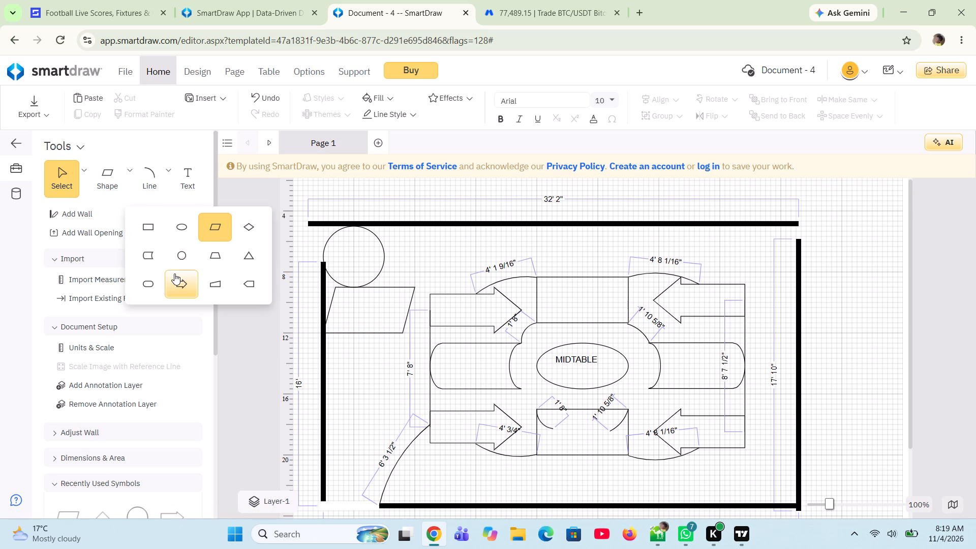
left_click(175, 278)
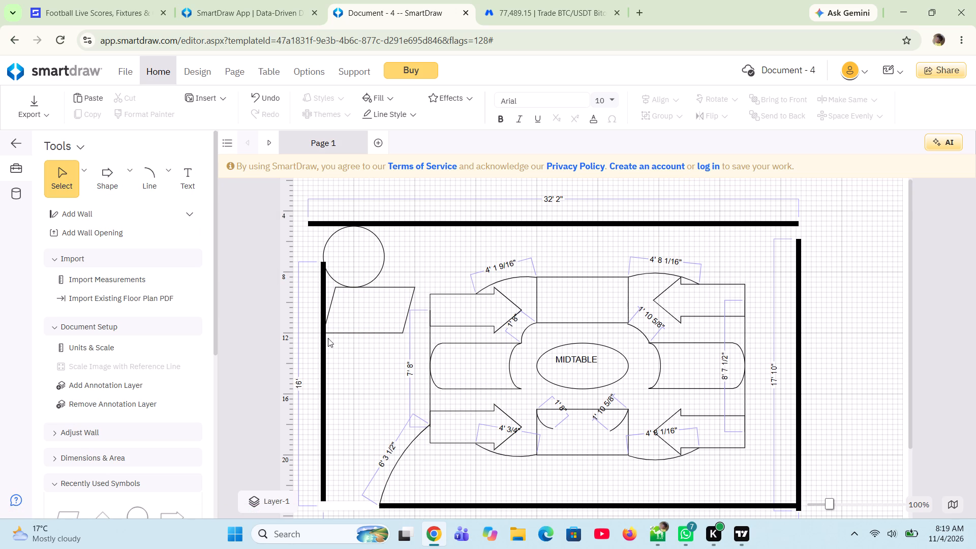
left_click(127, 171)
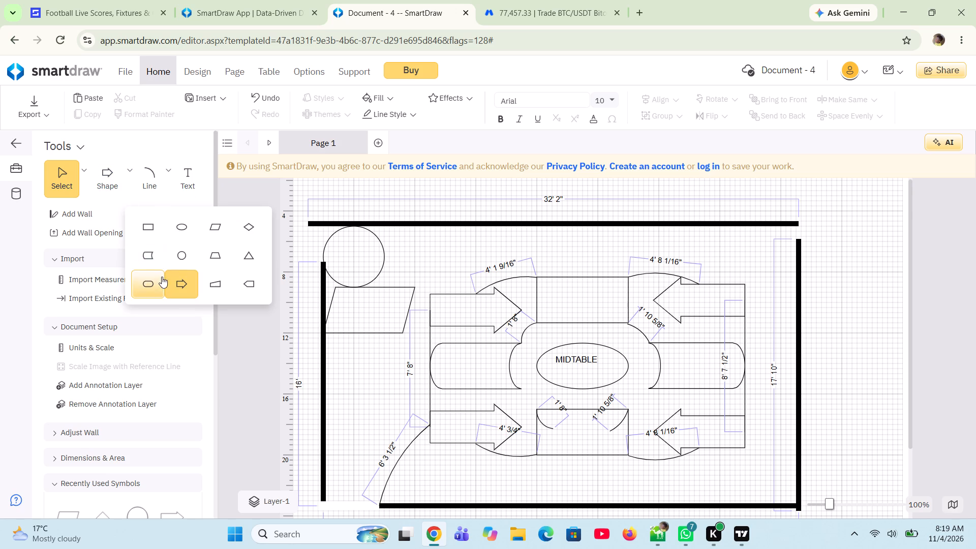
left_click_drag(190, 291, 387, 415)
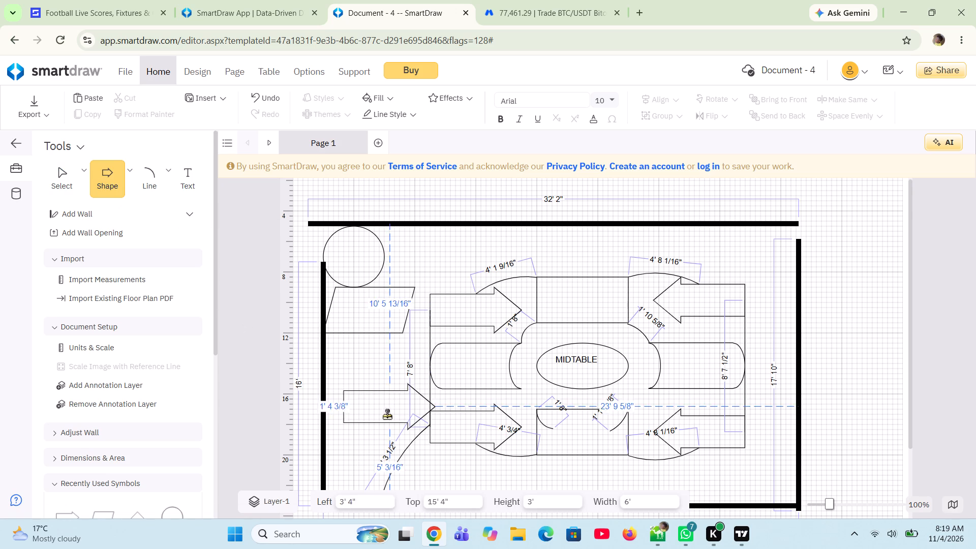
left_click_drag(387, 415, 380, 409)
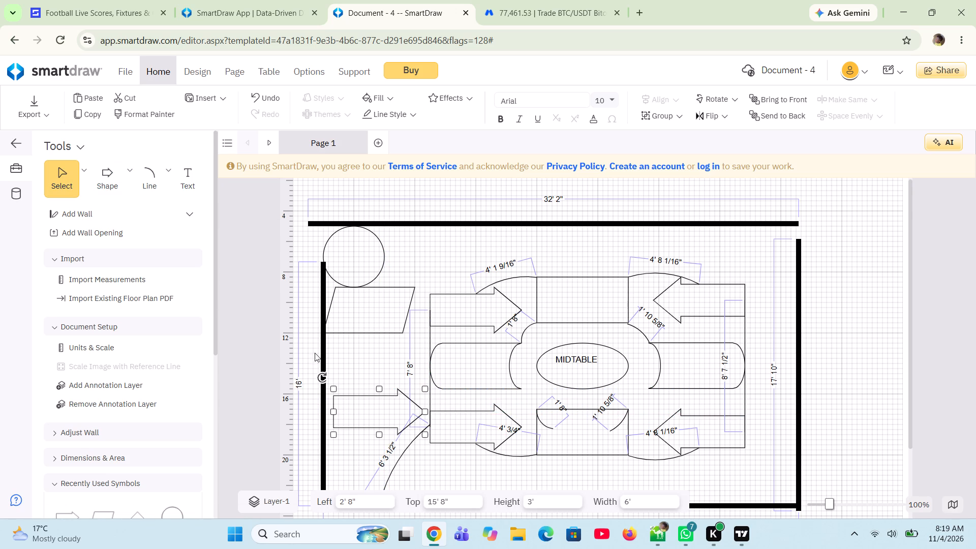
Rotate the new block arrow to point up and move it closer to the left wall, at about Left 1' 8 3/4", Top 15' 6 1/4".
left_click_drag(321, 381, 321, 383)
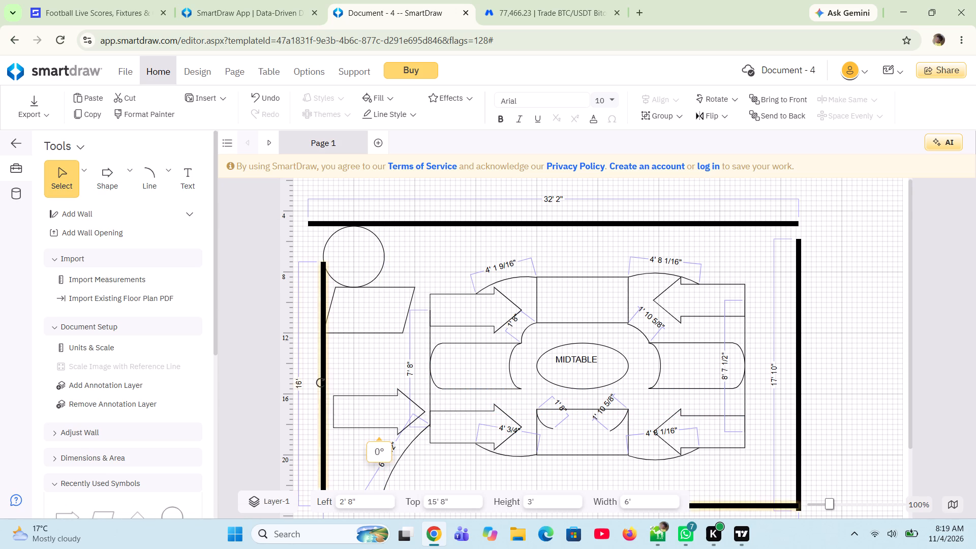
left_click_drag(321, 383, 355, 455)
left_click(354, 411)
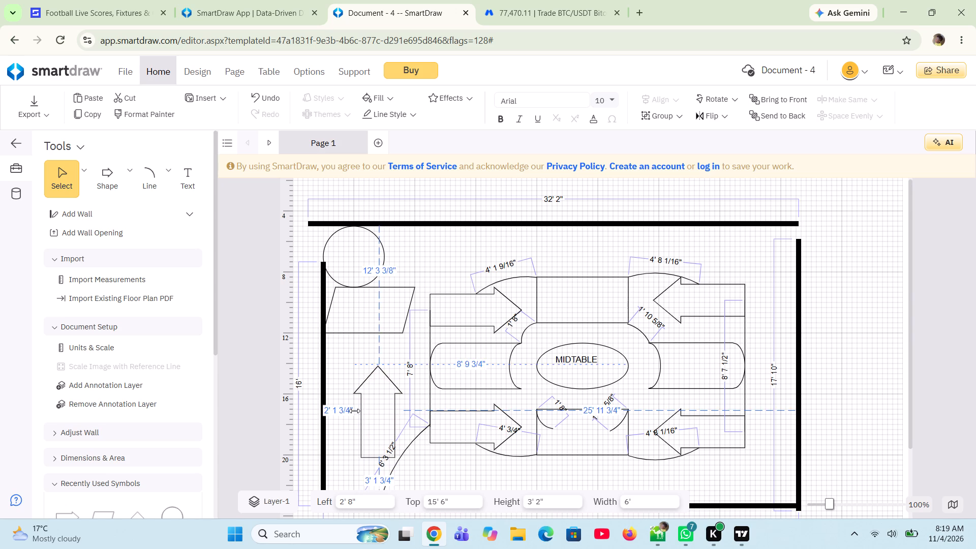
left_click_drag(359, 418, 353, 420)
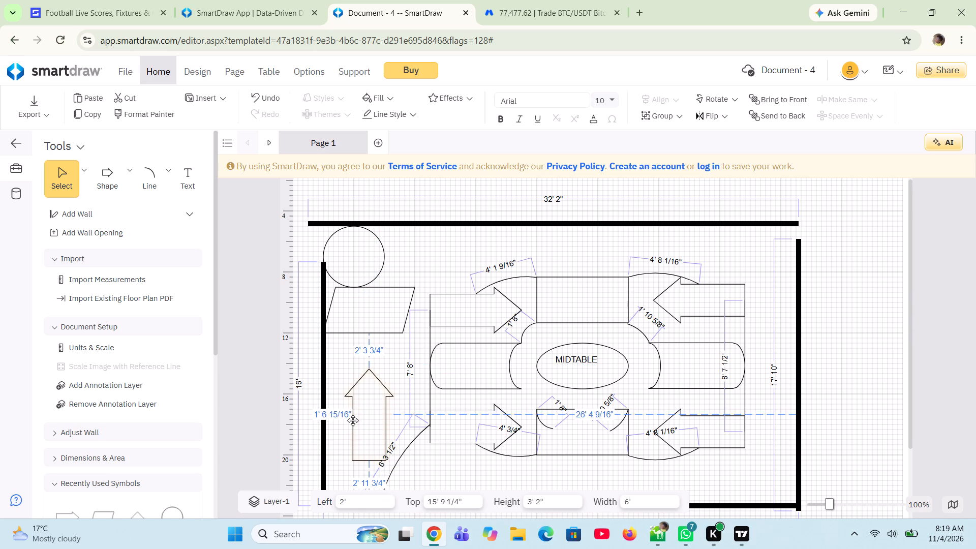
left_click_drag(353, 420, 345, 418)
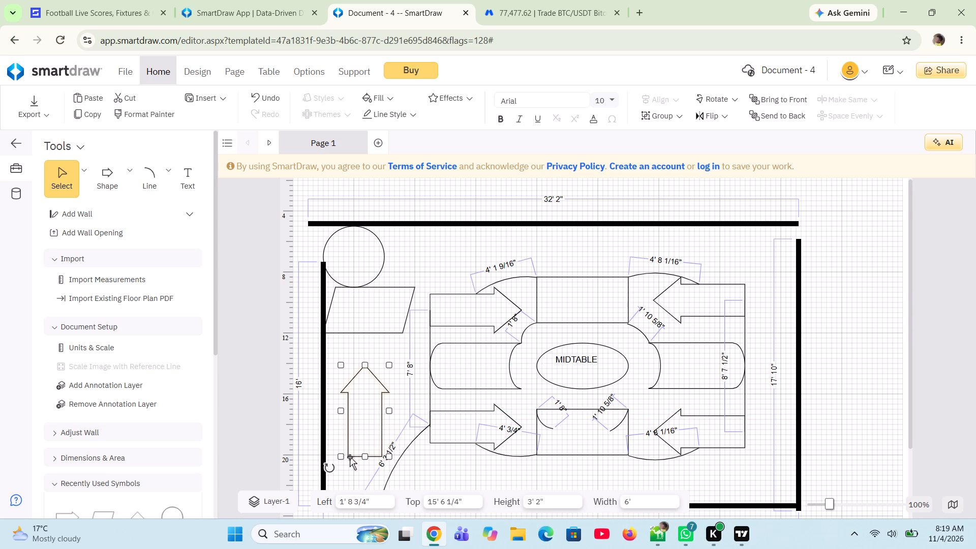
left_click(354, 472)
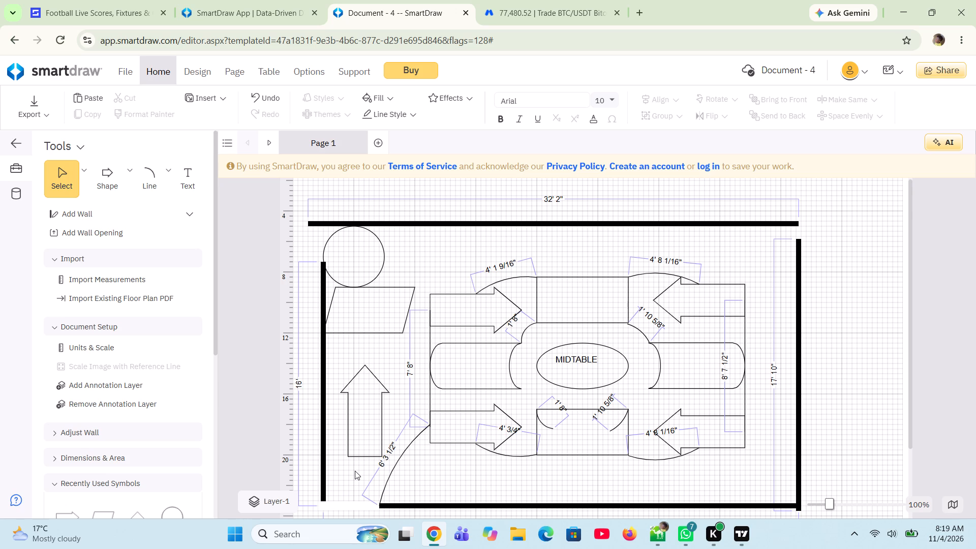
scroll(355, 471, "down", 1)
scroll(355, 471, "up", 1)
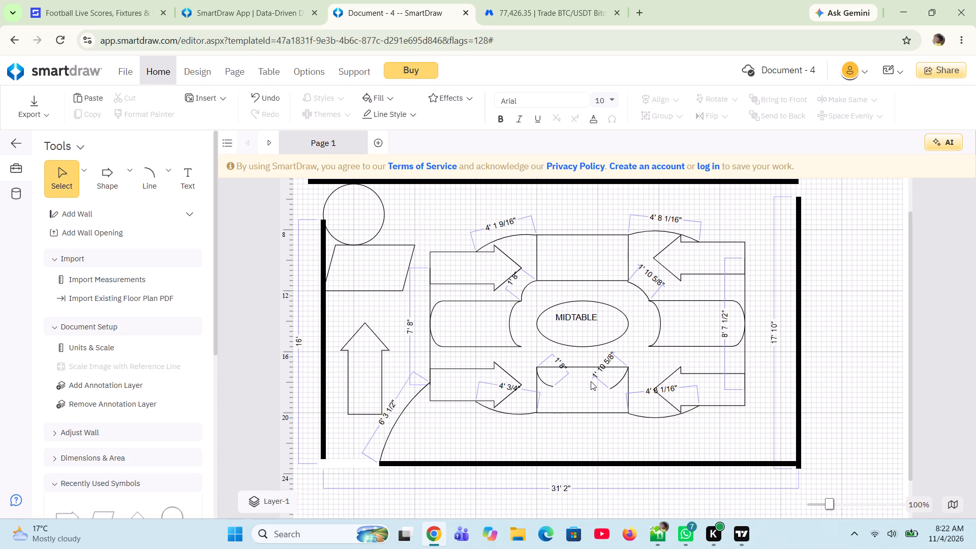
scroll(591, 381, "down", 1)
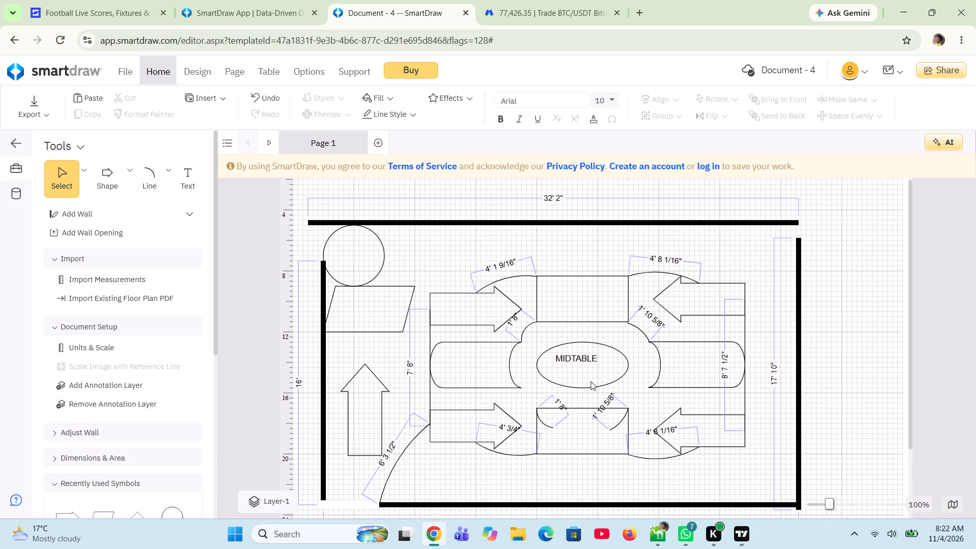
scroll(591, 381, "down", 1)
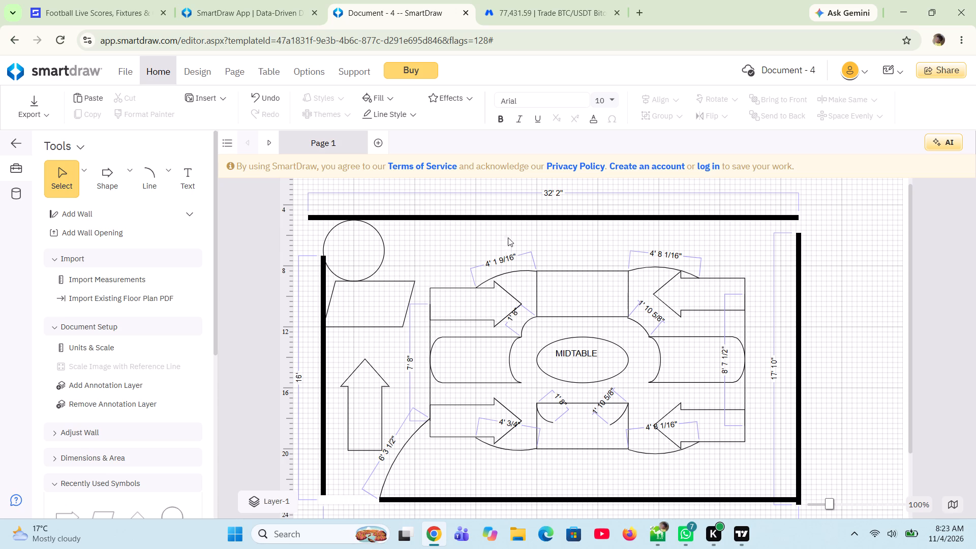
Extend the right wall upward to 19' so it joins the end of the top wall.
left_click(798, 258)
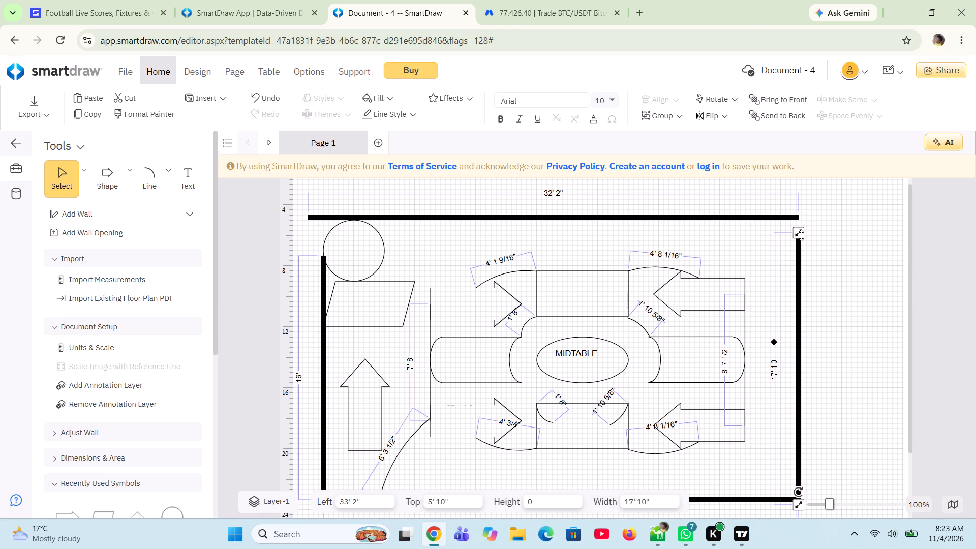
left_click_drag(800, 235, 798, 213)
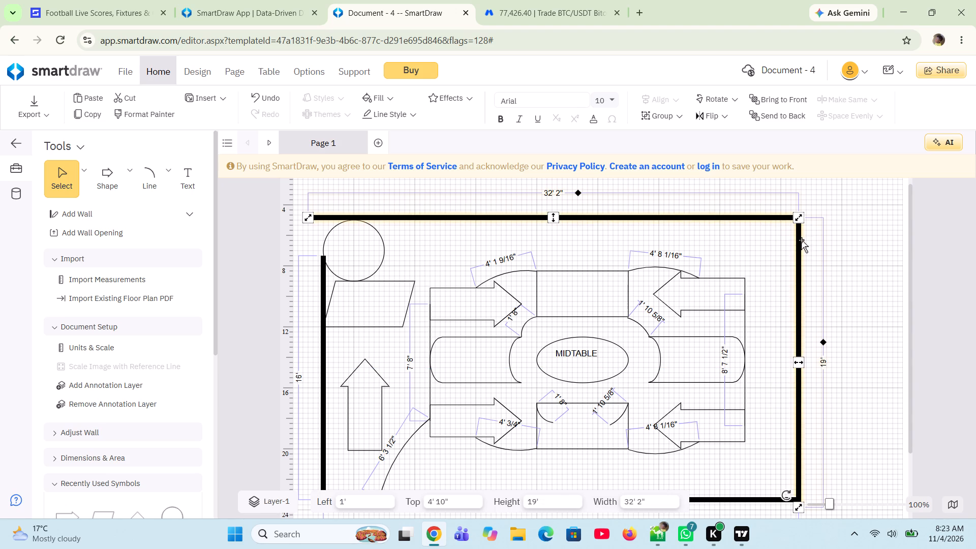
left_click(812, 239)
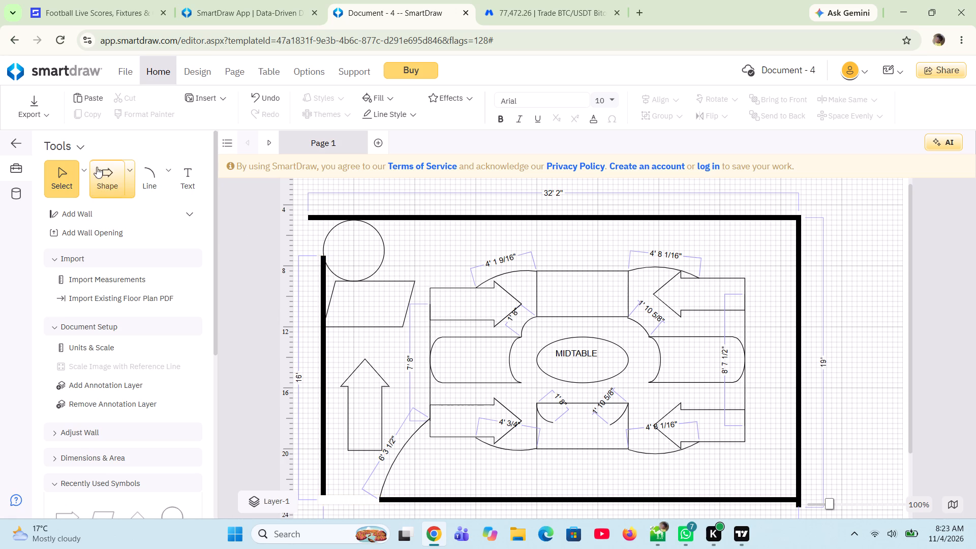
Place a 6' wide, 3' high diamond just below the top wall, above the upper-middle rectangle, at about Left 15' 7", Top 5'.
left_click(130, 175)
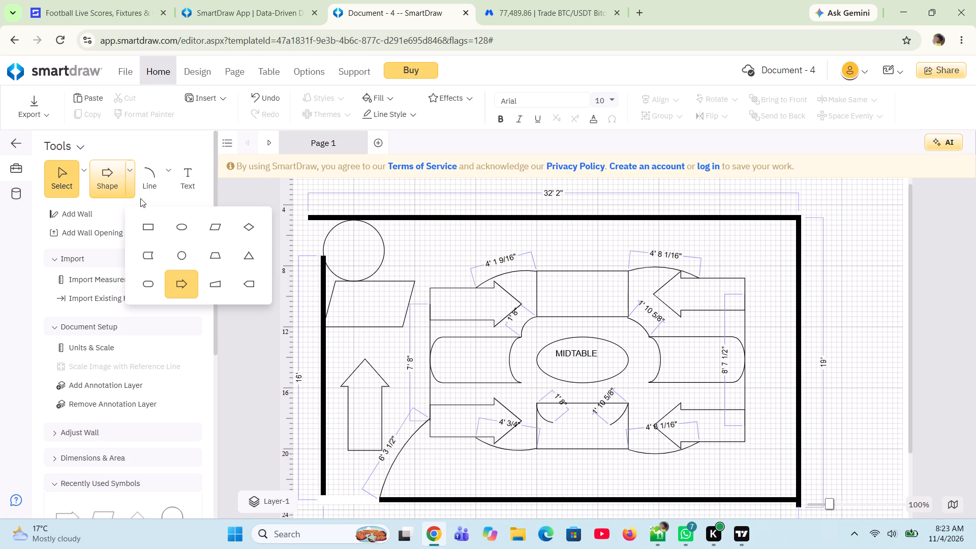
left_click(240, 227)
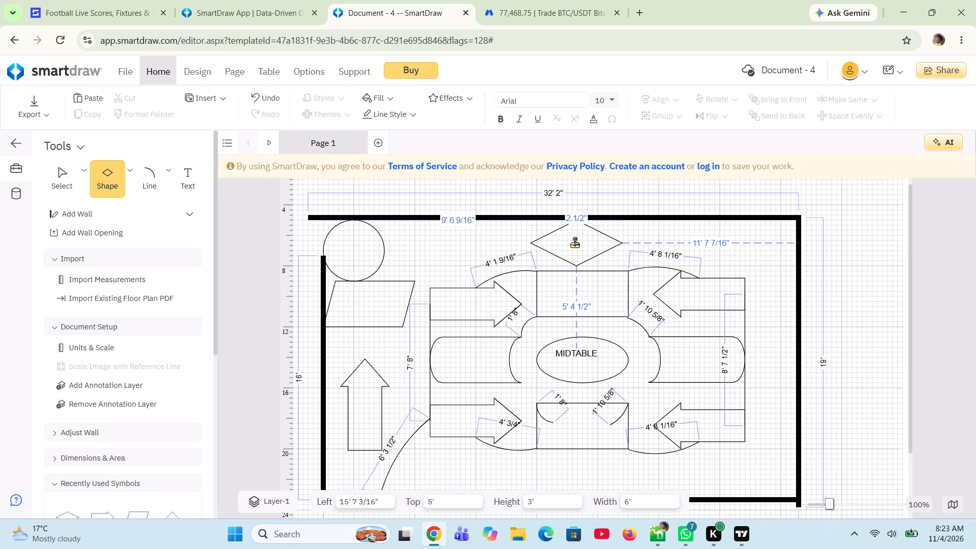
left_click(575, 243)
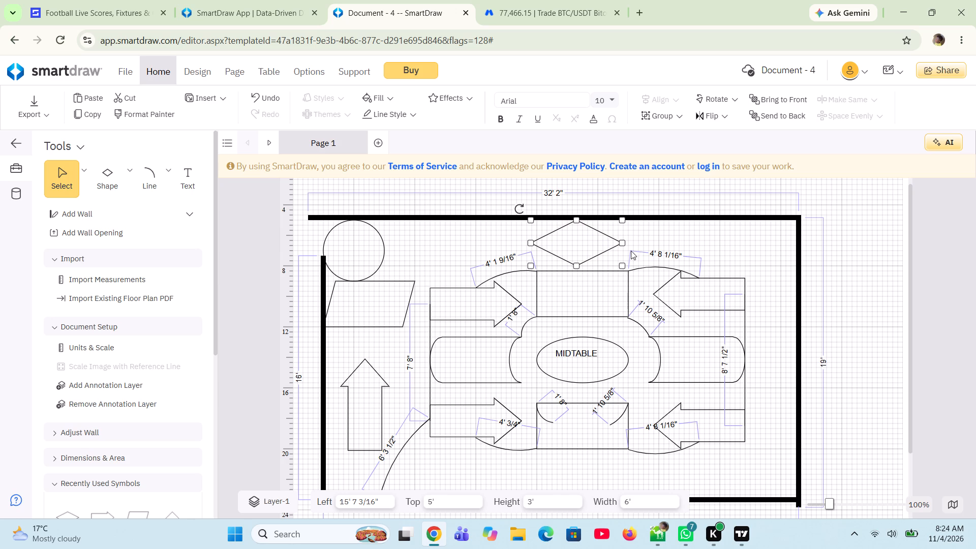
Stretch the diamond at both ends to a width of 19' 4", with its left point at Left 9'.
left_click_drag(621, 244, 698, 239)
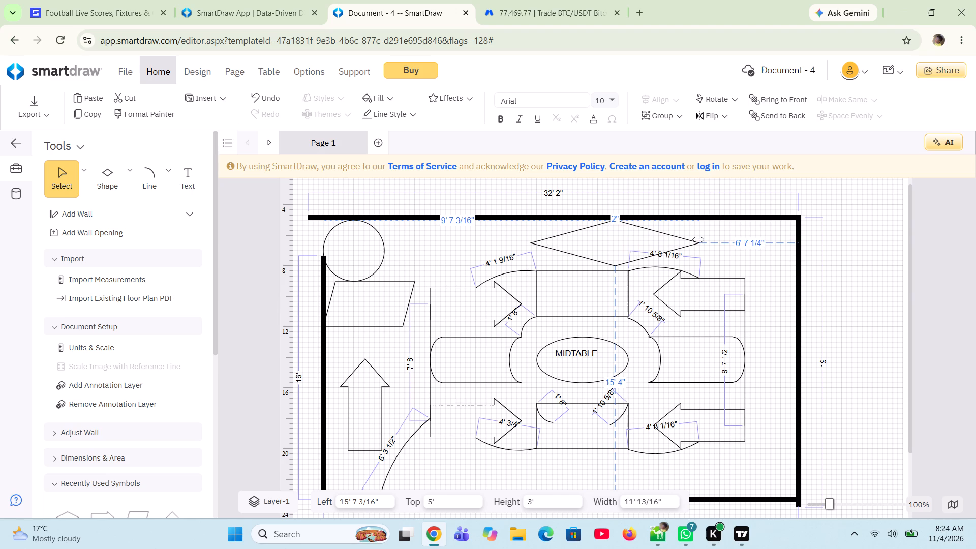
left_click_drag(698, 239, 719, 242)
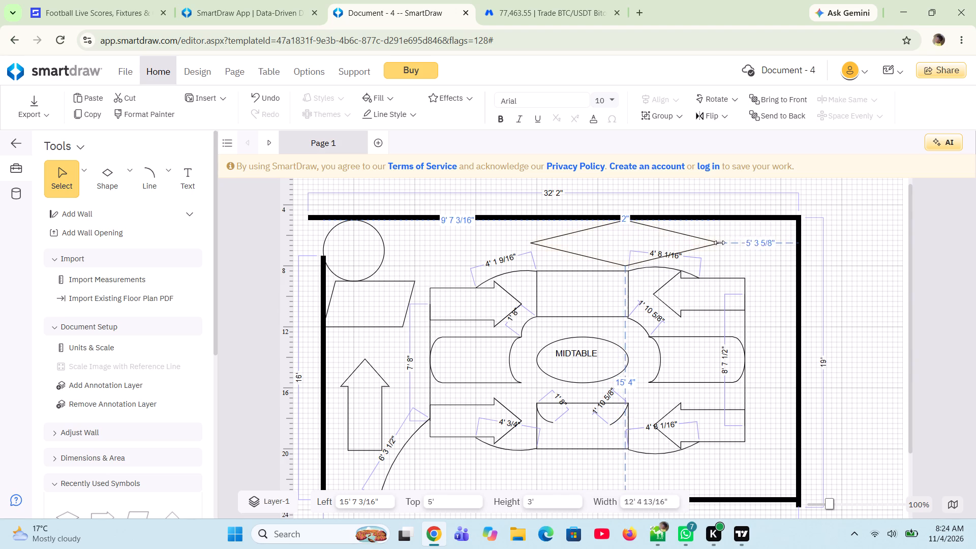
left_click_drag(719, 242, 728, 247)
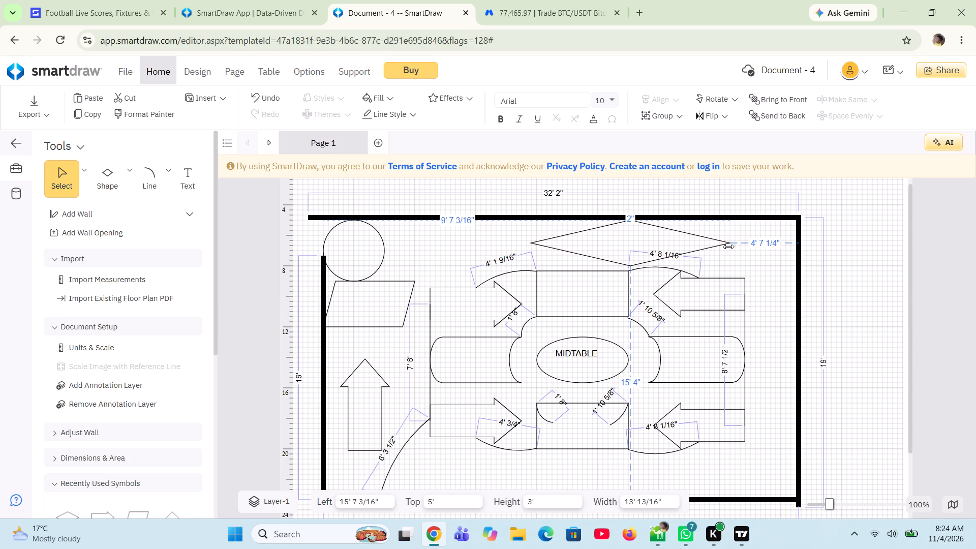
left_click_drag(728, 247, 726, 249)
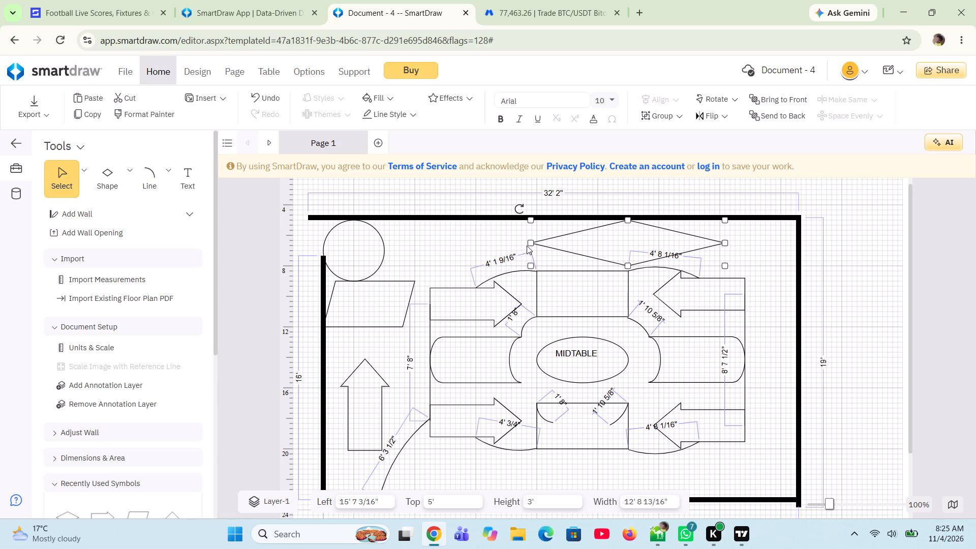
left_click_drag(530, 244, 506, 244)
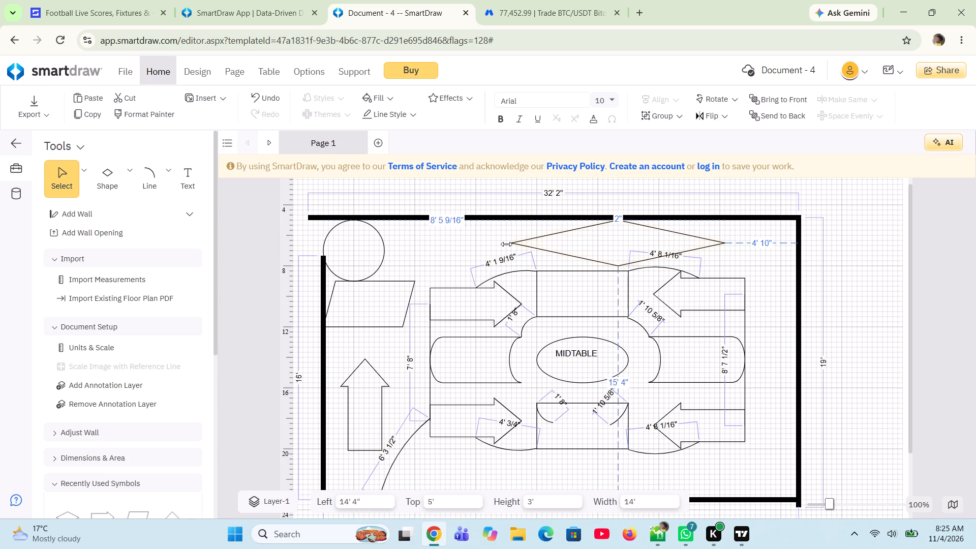
left_click_drag(506, 244, 435, 246)
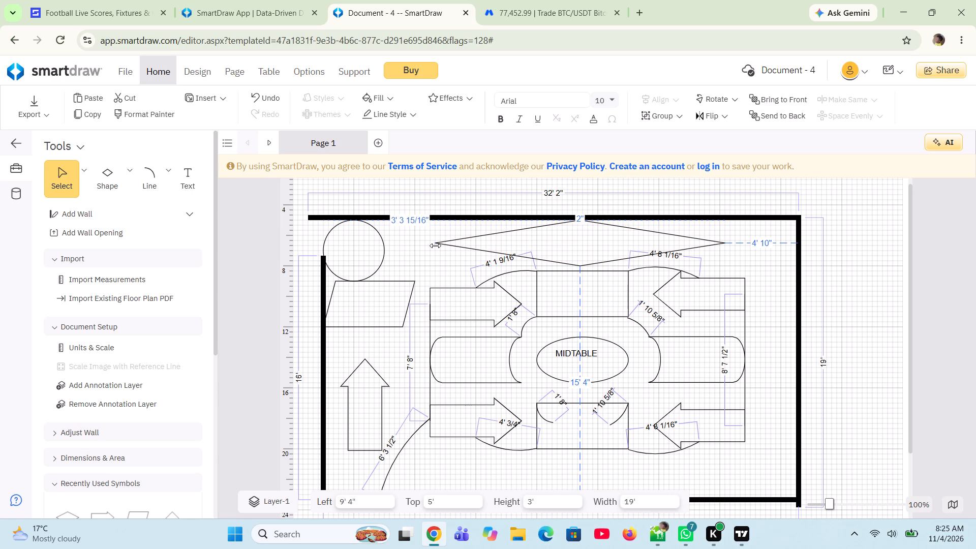
left_click_drag(435, 246, 432, 248)
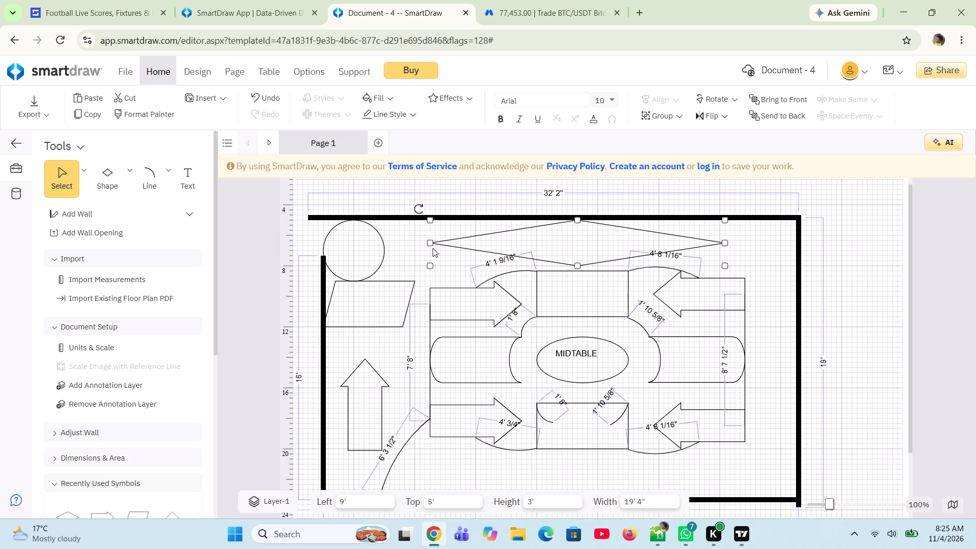
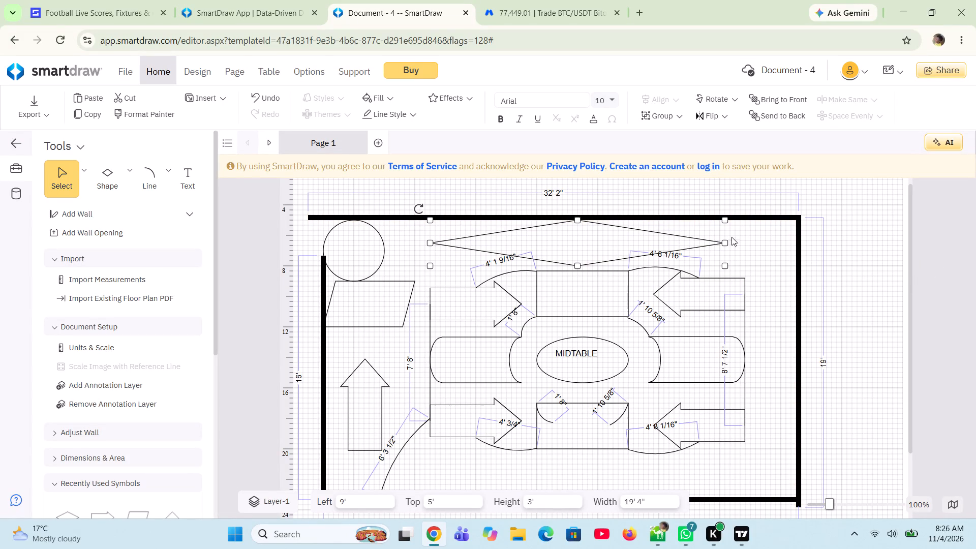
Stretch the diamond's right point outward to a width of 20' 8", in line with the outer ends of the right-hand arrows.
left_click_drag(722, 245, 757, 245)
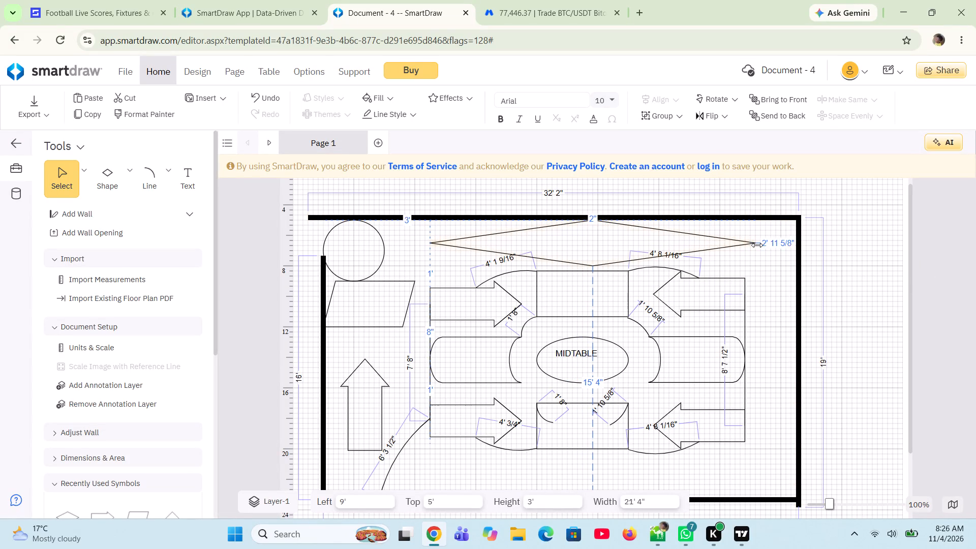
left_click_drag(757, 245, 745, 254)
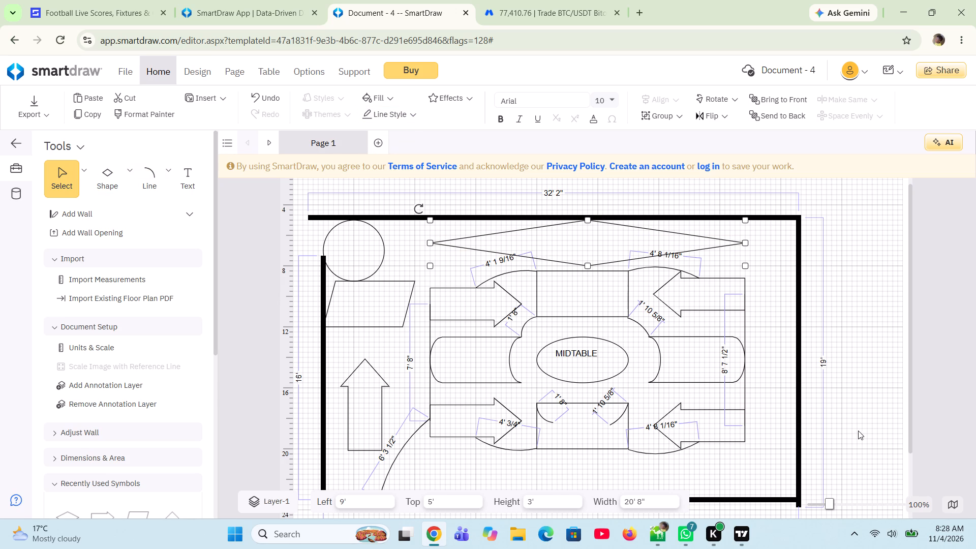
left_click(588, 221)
Narrow the diamond from both ends to 6' wide, with its left point at Left 16', matching the rectangle below it.
left_click_drag(432, 242, 438, 243)
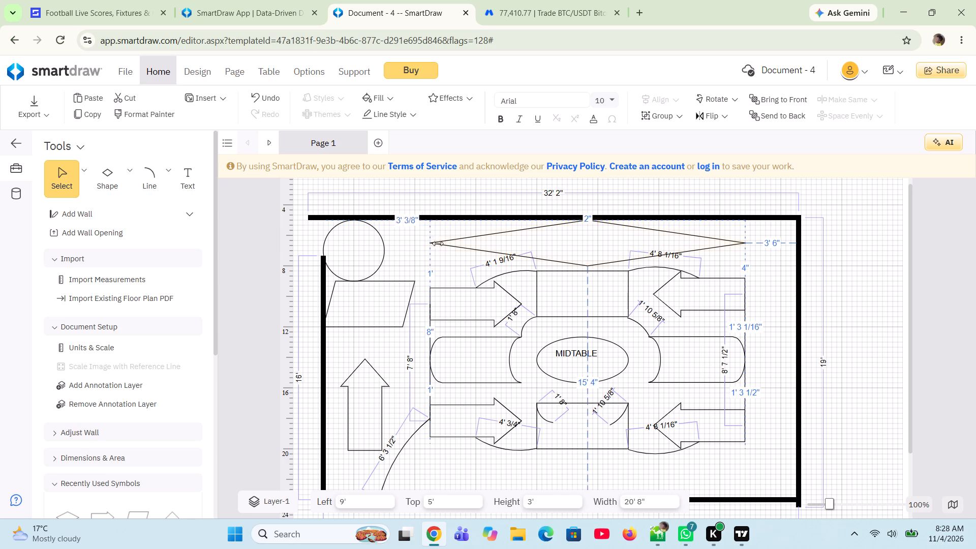
left_click_drag(438, 243, 469, 249)
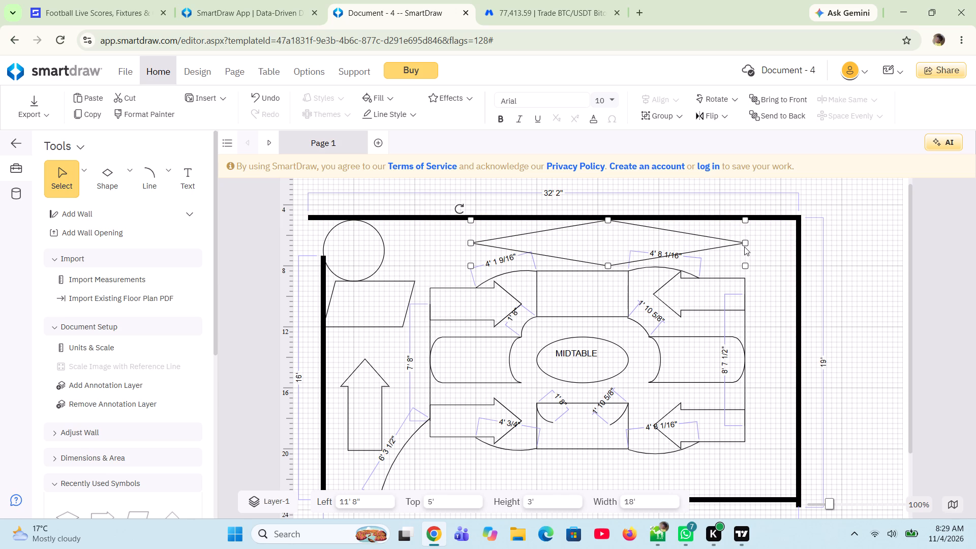
left_click_drag(744, 242, 707, 249)
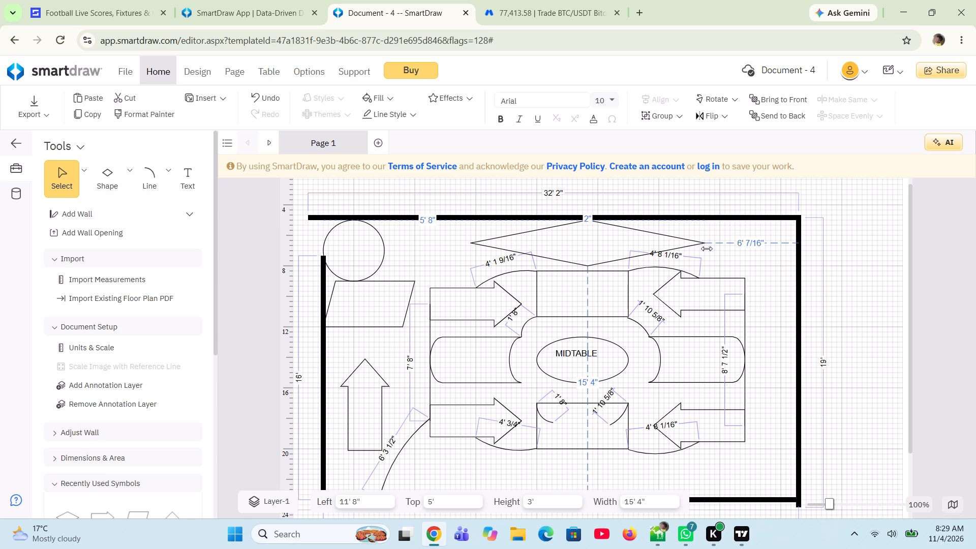
left_click_drag(707, 249, 681, 251)
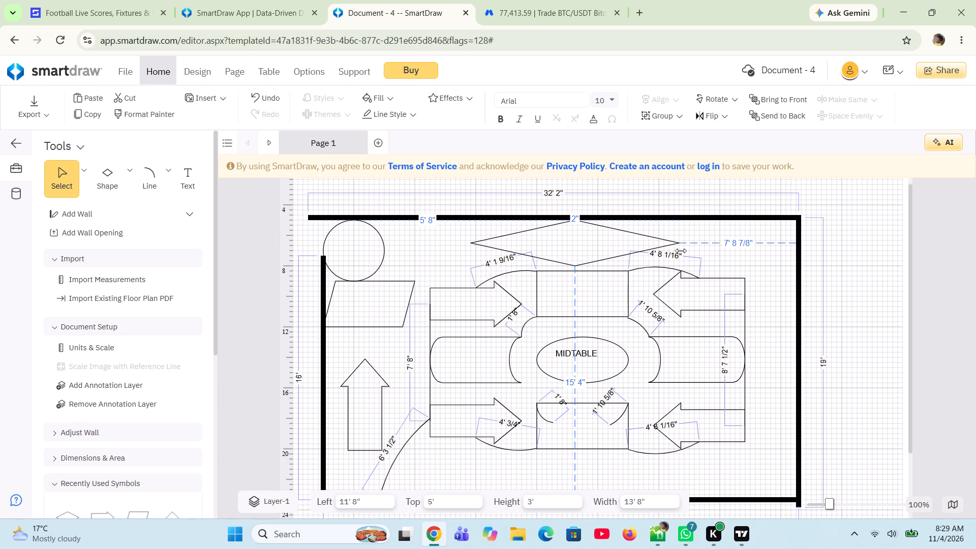
left_click_drag(681, 251, 677, 251)
left_click_drag(677, 251, 677, 251)
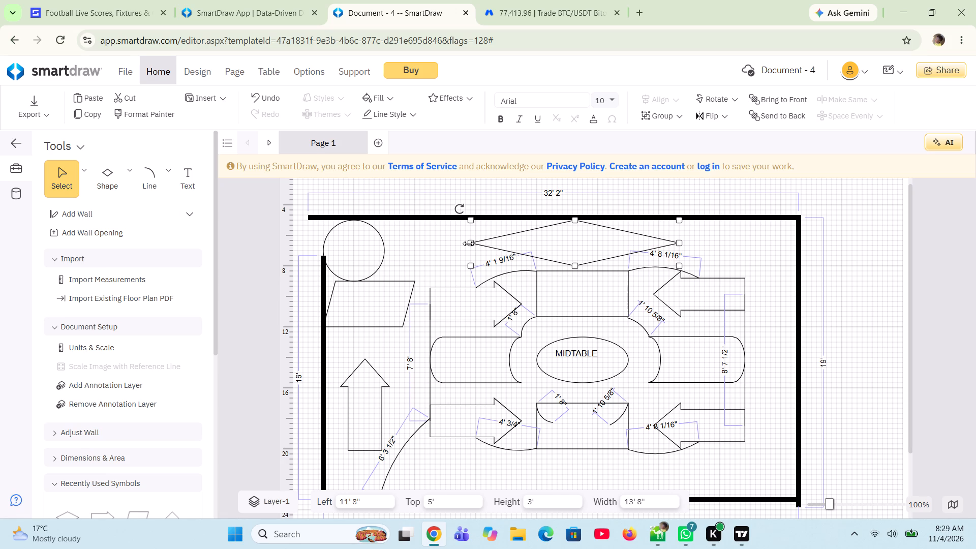
left_click_drag(470, 242, 494, 240)
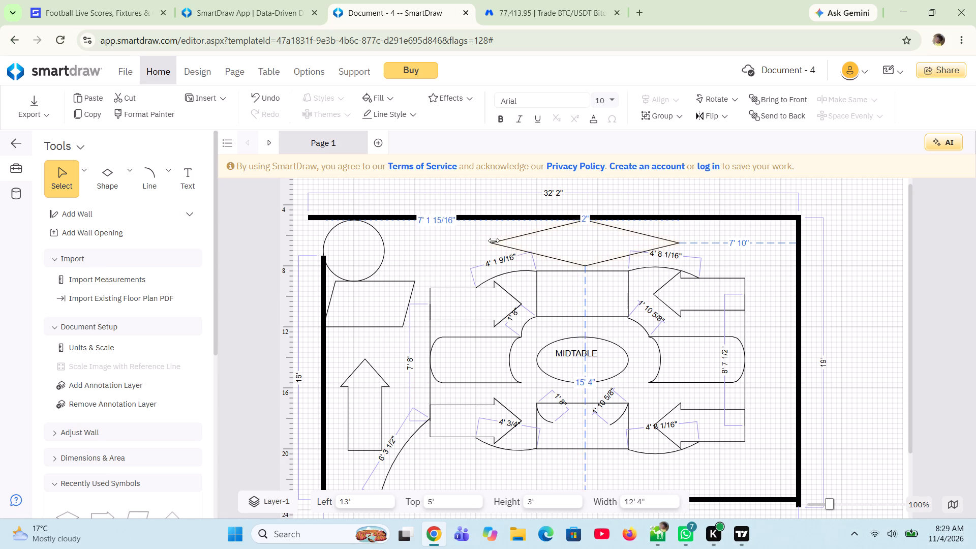
left_click_drag(494, 240, 492, 242)
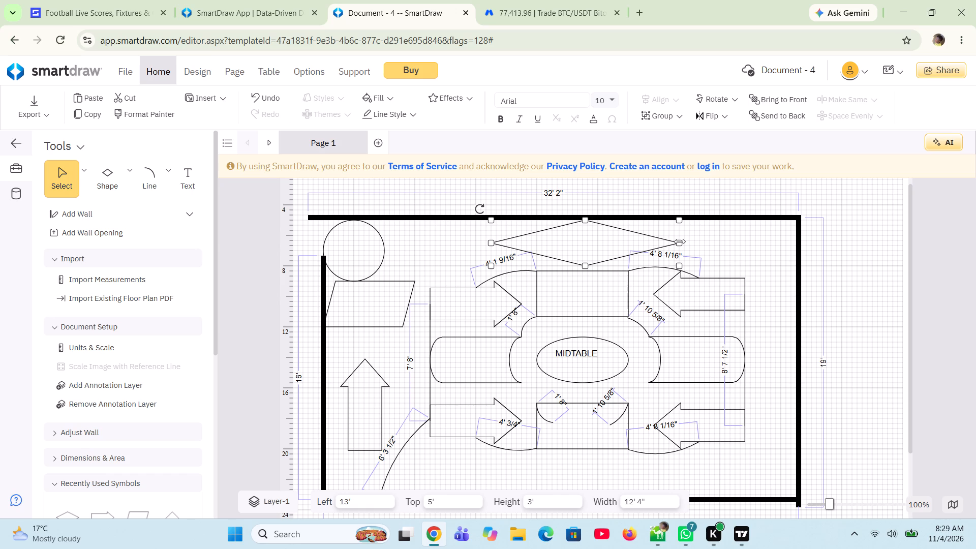
left_click(679, 241)
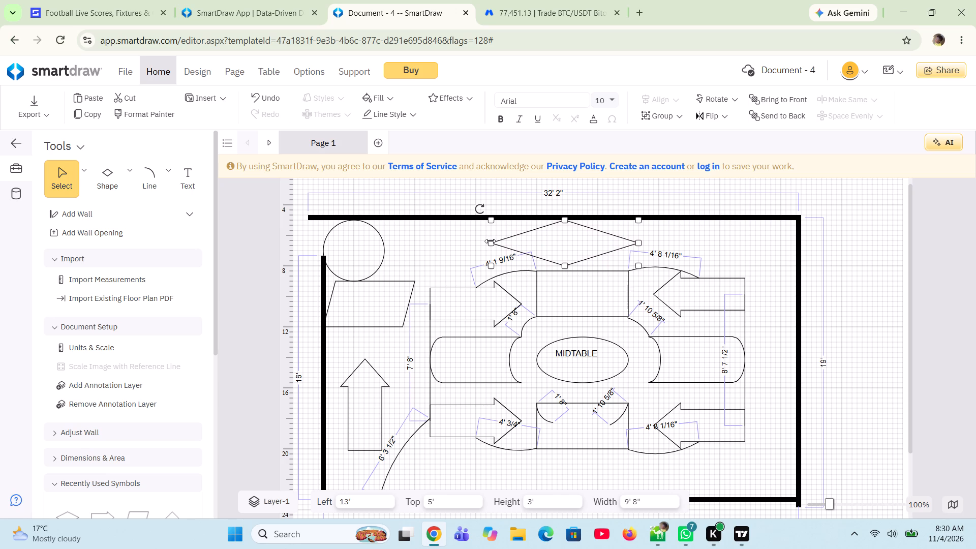
left_click_drag(491, 243, 514, 245)
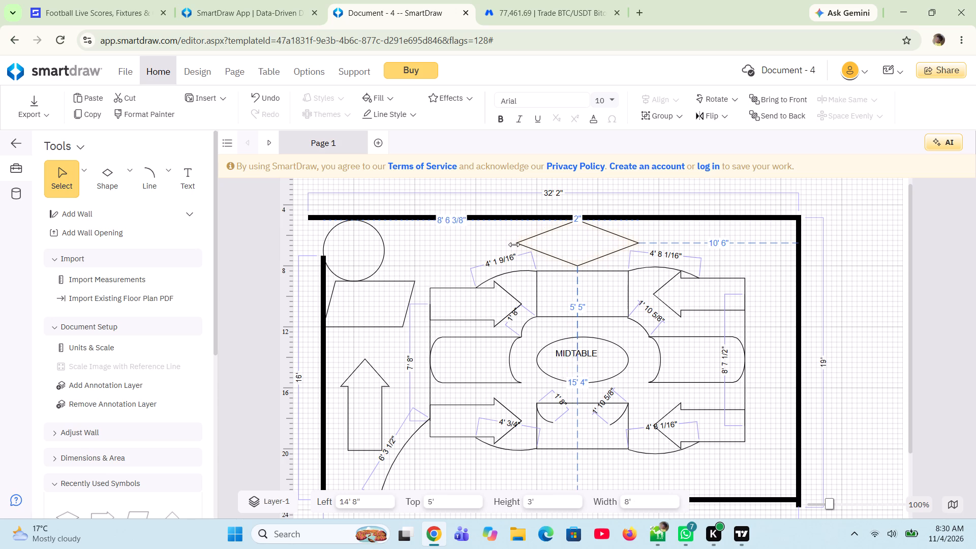
left_click_drag(514, 245, 514, 245)
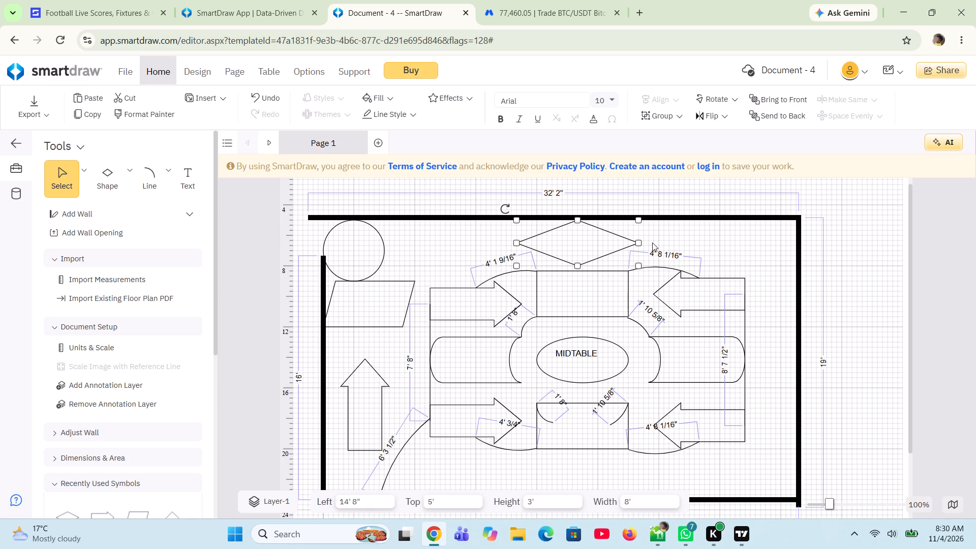
left_click_drag(639, 243, 622, 250)
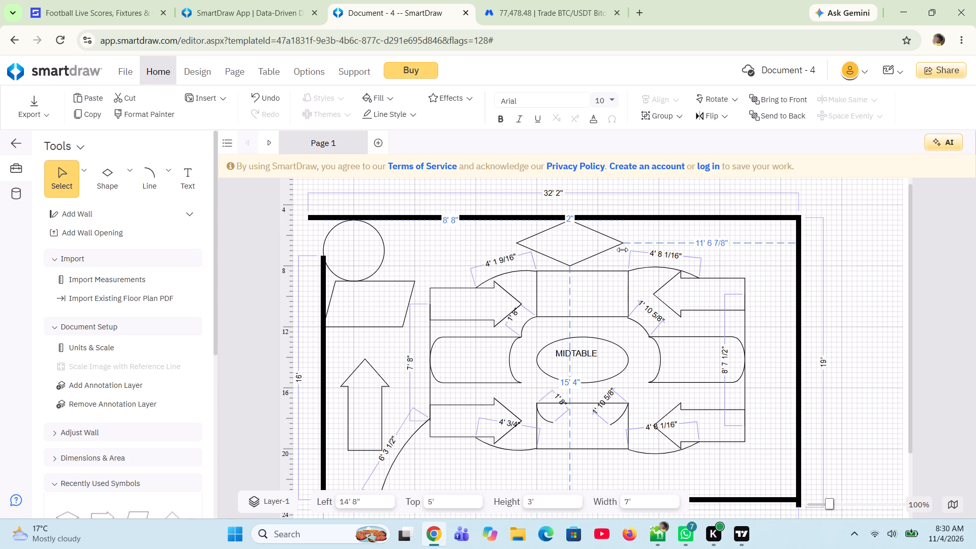
left_click_drag(622, 250, 629, 251)
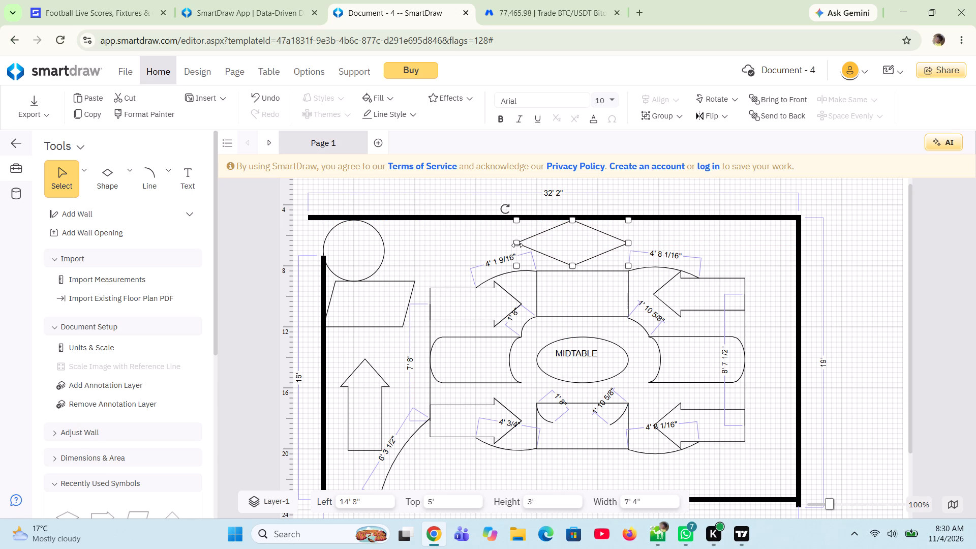
left_click_drag(515, 245, 534, 244)
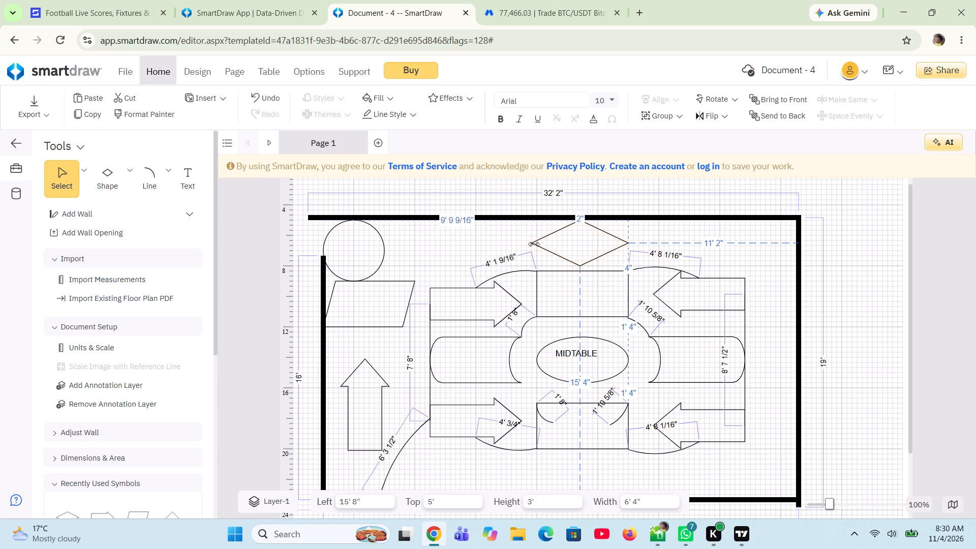
left_click_drag(534, 244, 537, 245)
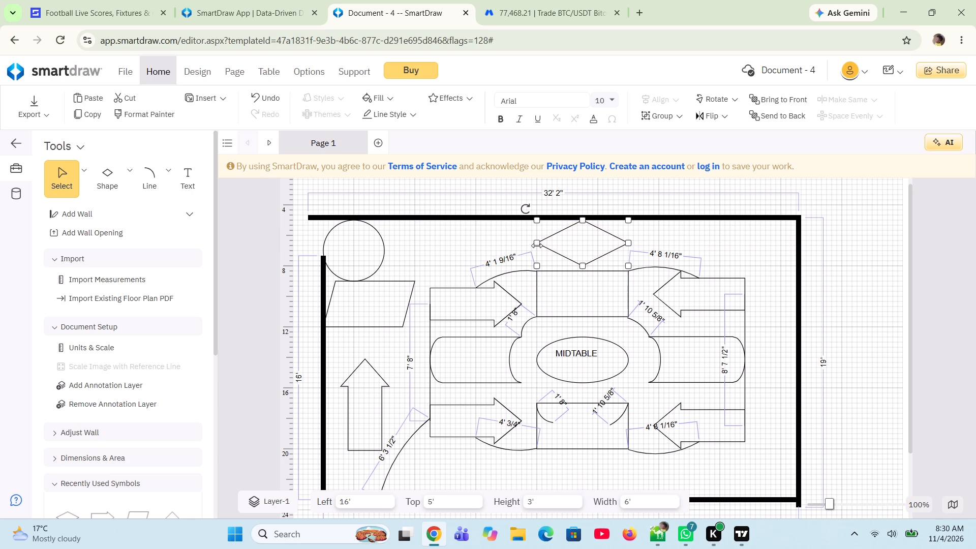
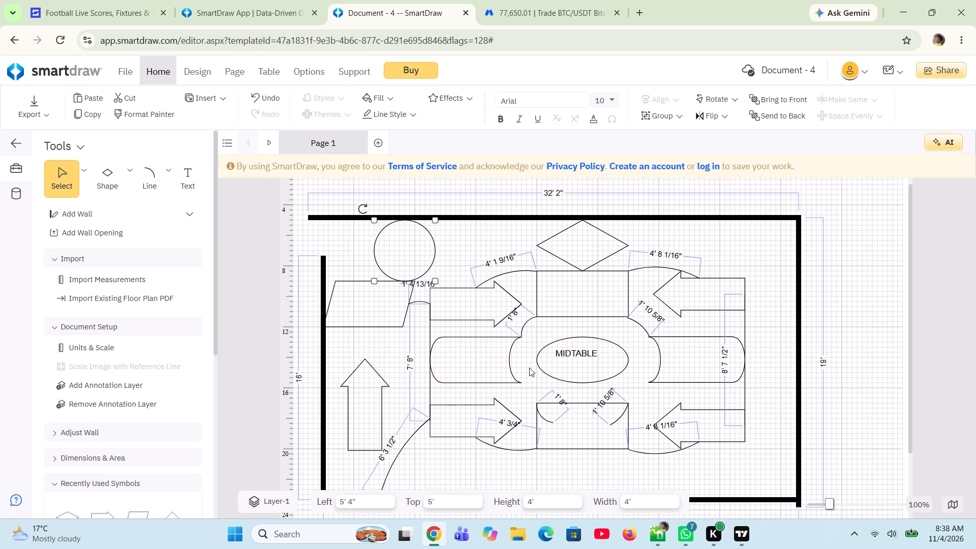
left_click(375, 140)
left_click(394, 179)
Move the room's bottom wall, together with its attached left wall, down to Left 1' 10" and Top 12'.
scroll(412, 283, "down", 1)
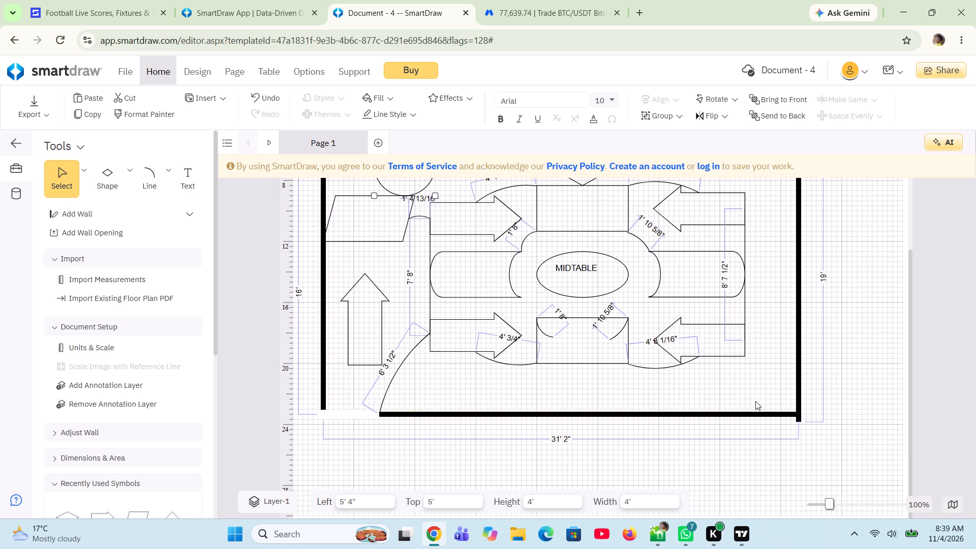
left_click_drag(755, 415, 754, 435)
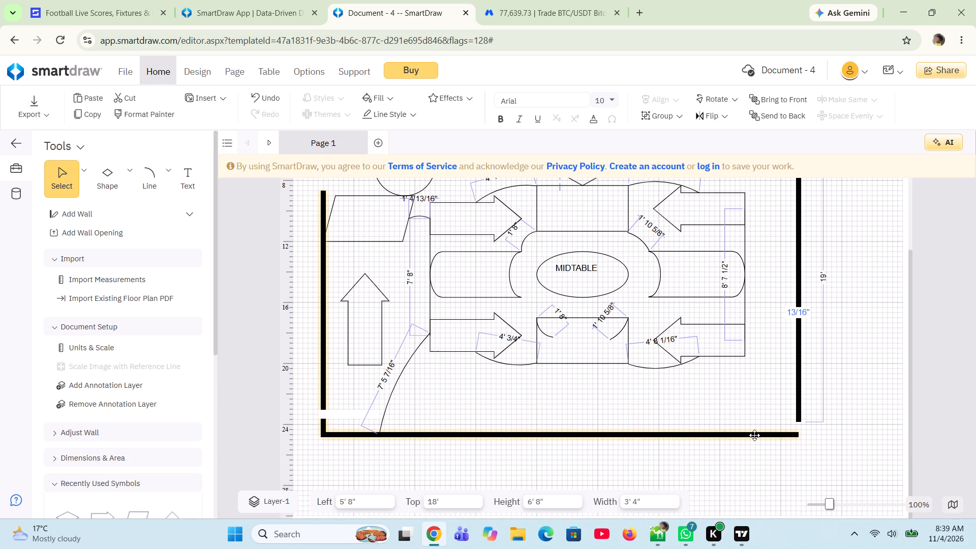
left_click_drag(754, 435, 753, 484)
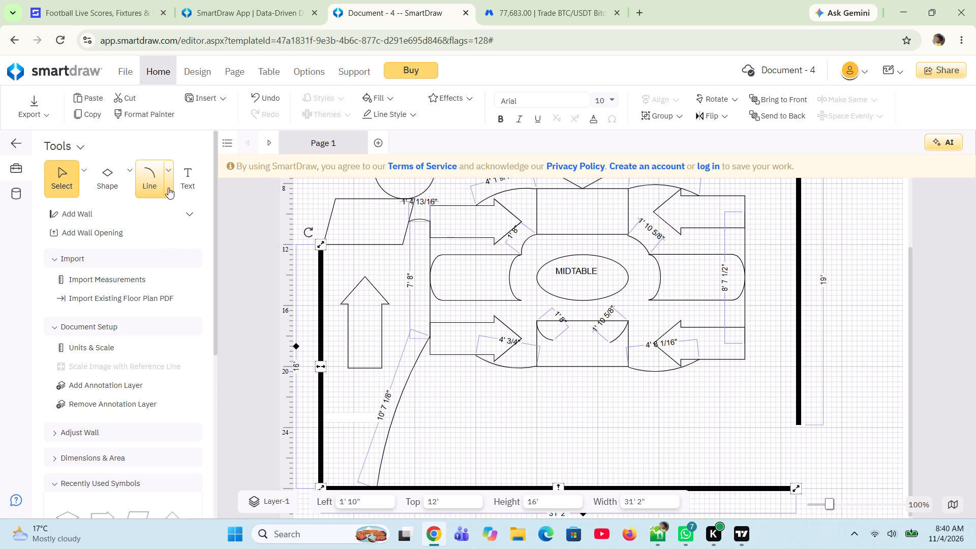
Add an oval in the space below the bottom rectangle, rotate it upright and size it 6' long by 2' 10 7/16" across.
left_click(129, 170)
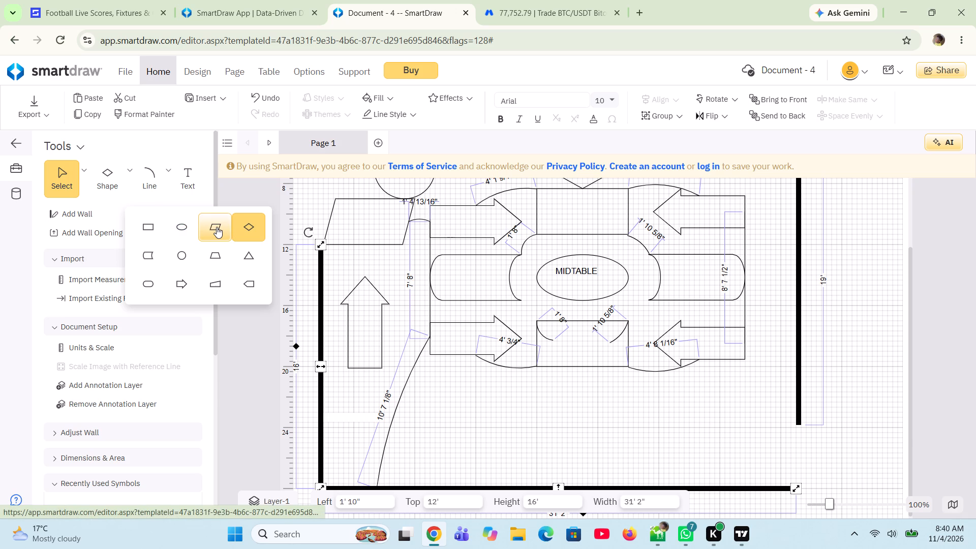
left_click(190, 224)
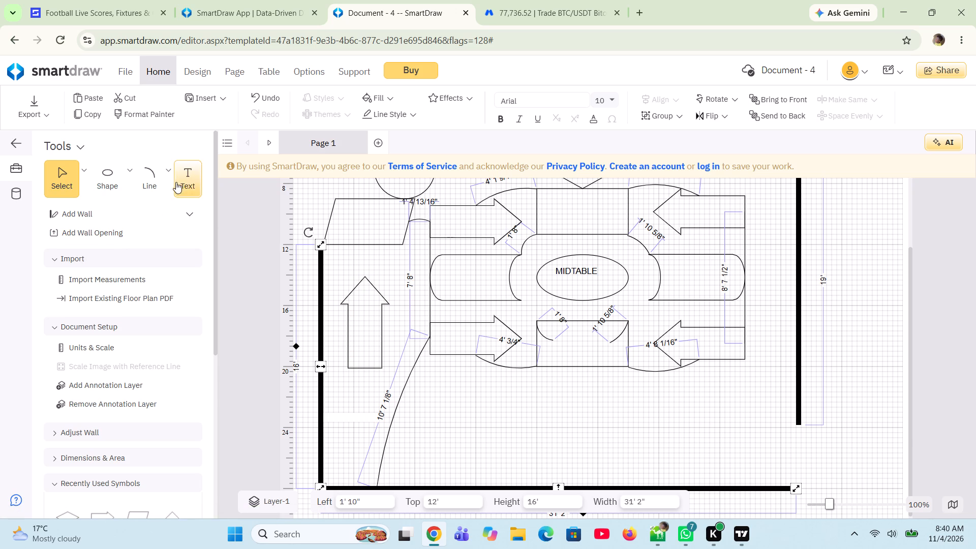
left_click_drag(133, 182, 133, 187)
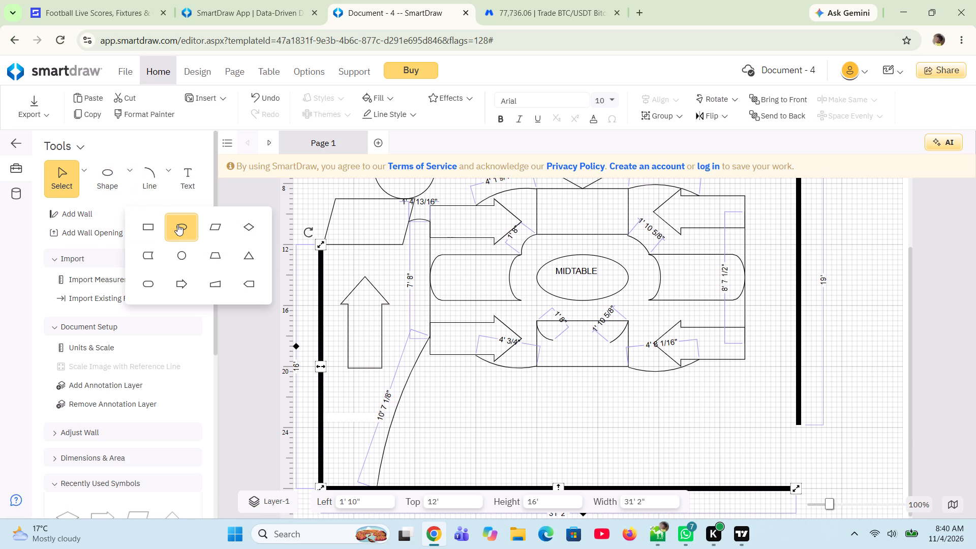
left_click_drag(177, 224, 549, 422)
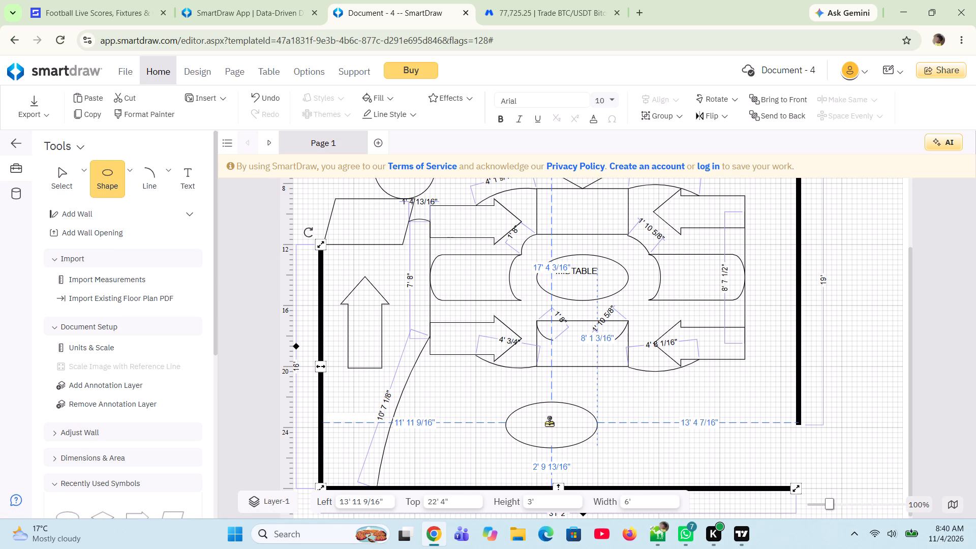
left_click_drag(549, 422, 549, 423)
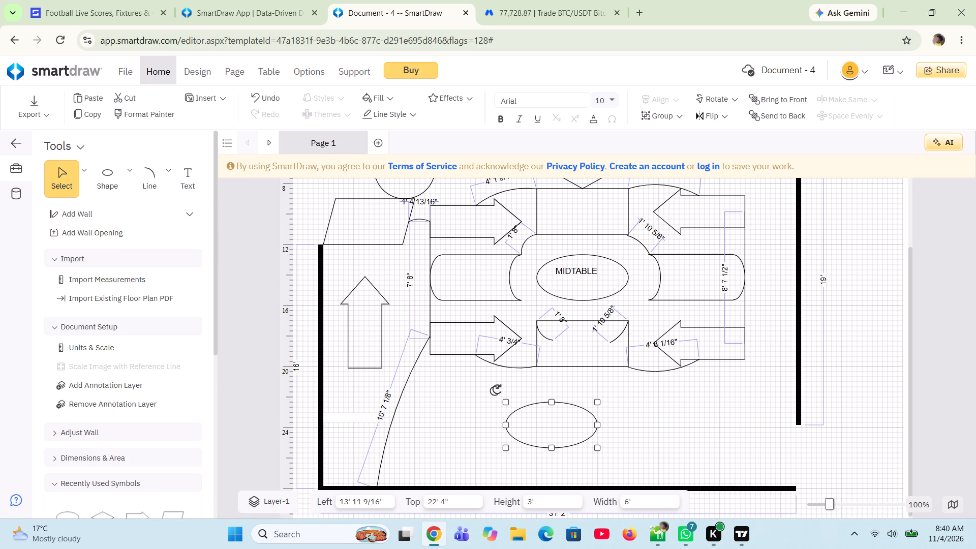
left_click_drag(495, 390, 566, 377)
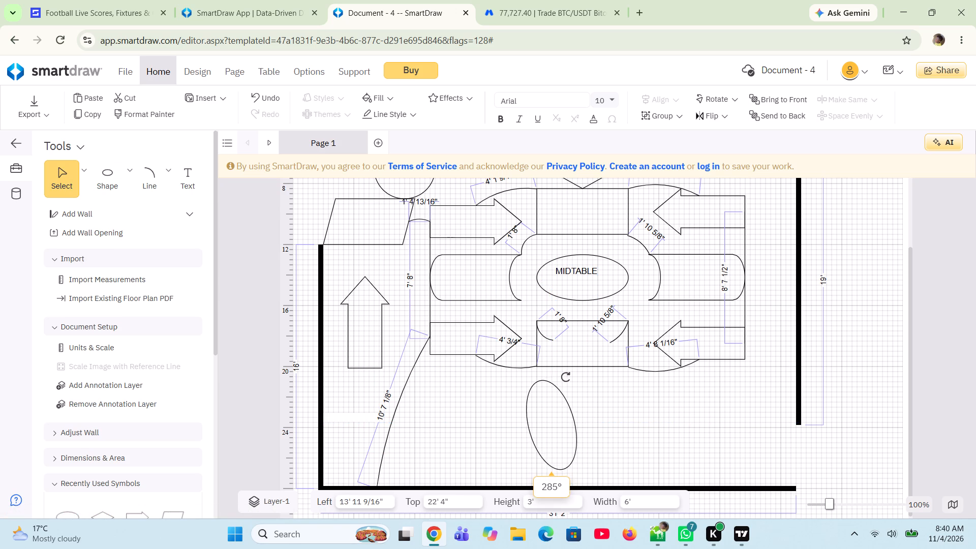
left_click_drag(566, 377, 575, 386)
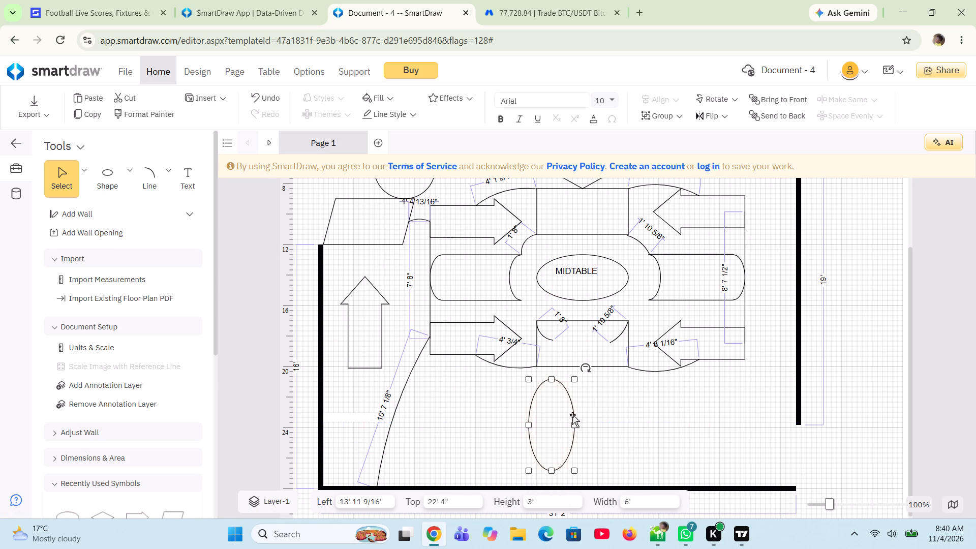
left_click(573, 425)
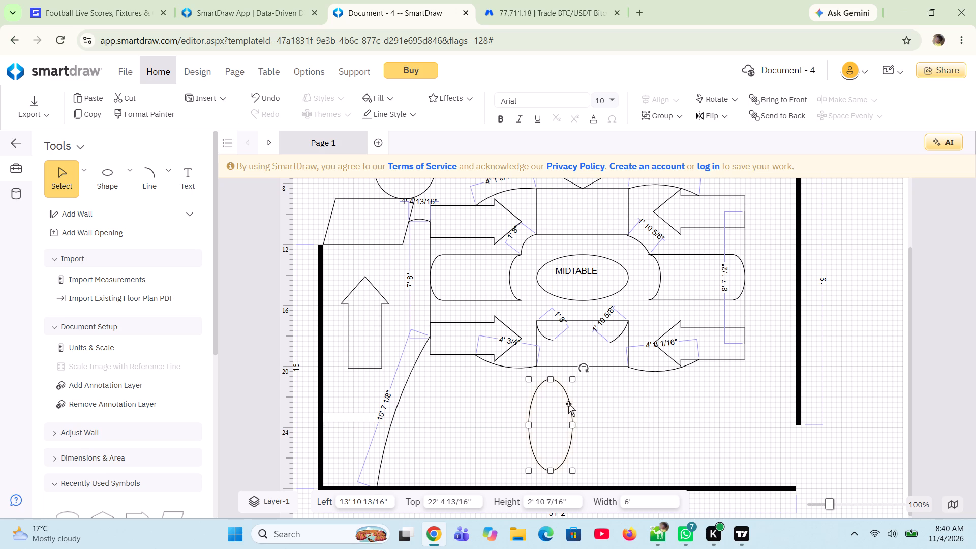
Centre the upright oval under the bottom rectangle and stretch it to 7' 8" long, from the rectangle's lower edge nearly to the bottom wall.
left_click_drag(569, 402, 601, 403)
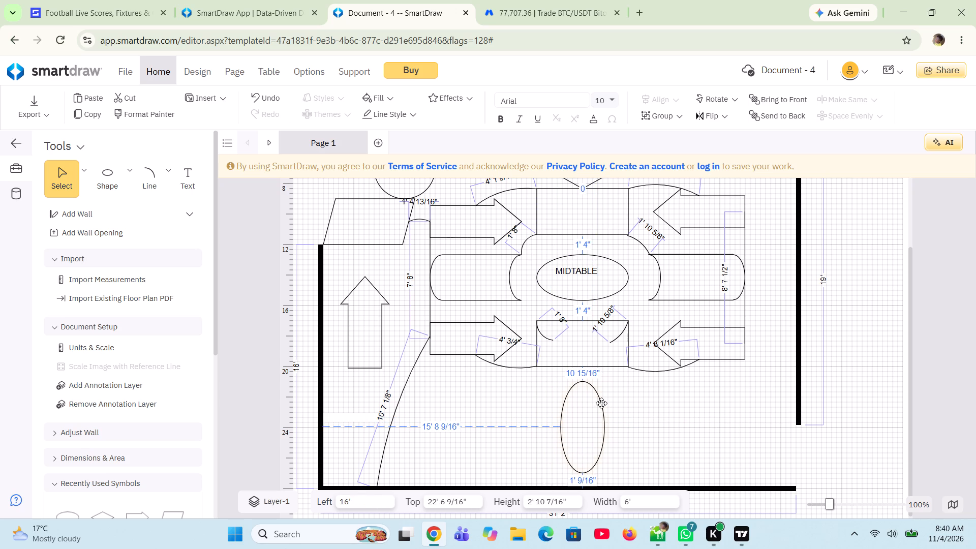
left_click_drag(601, 403, 606, 403)
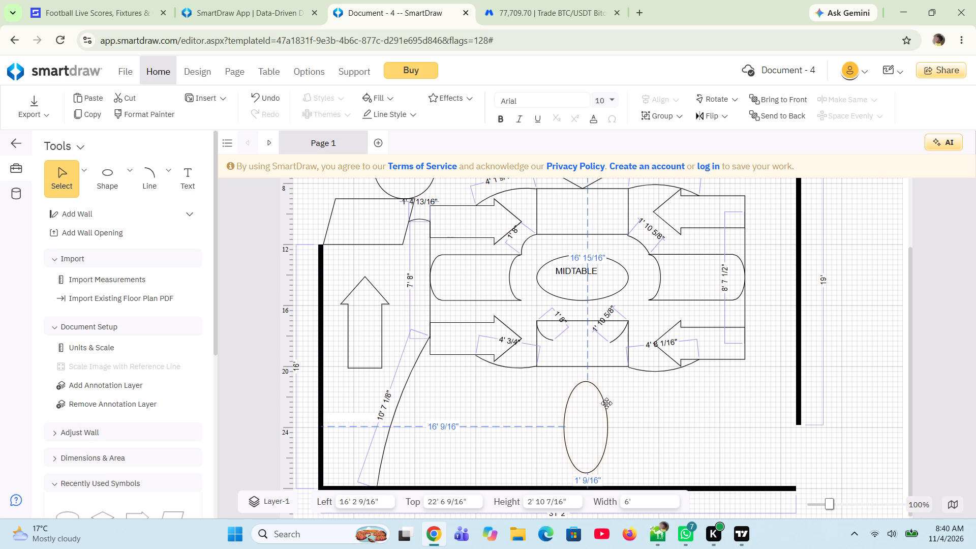
left_click_drag(606, 403, 599, 407)
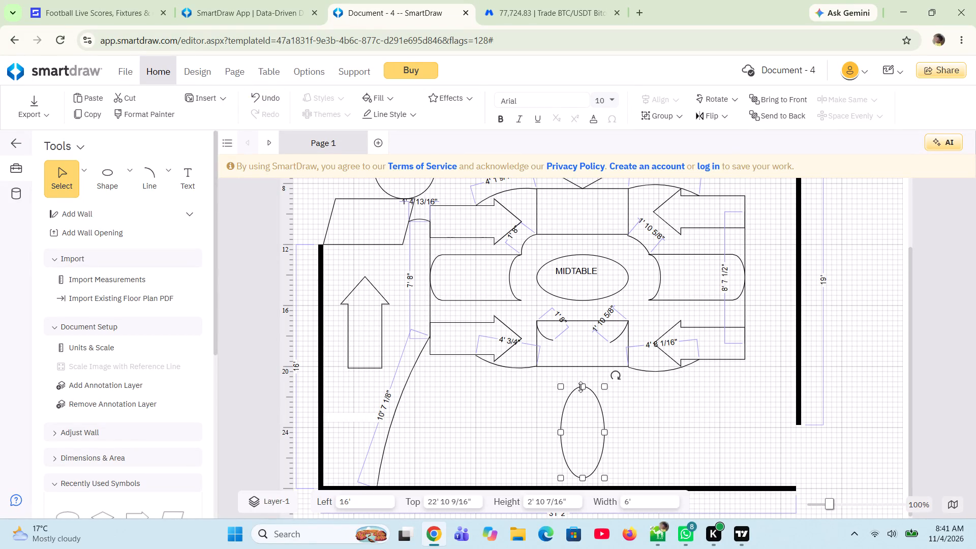
left_click_drag(583, 383, 582, 371)
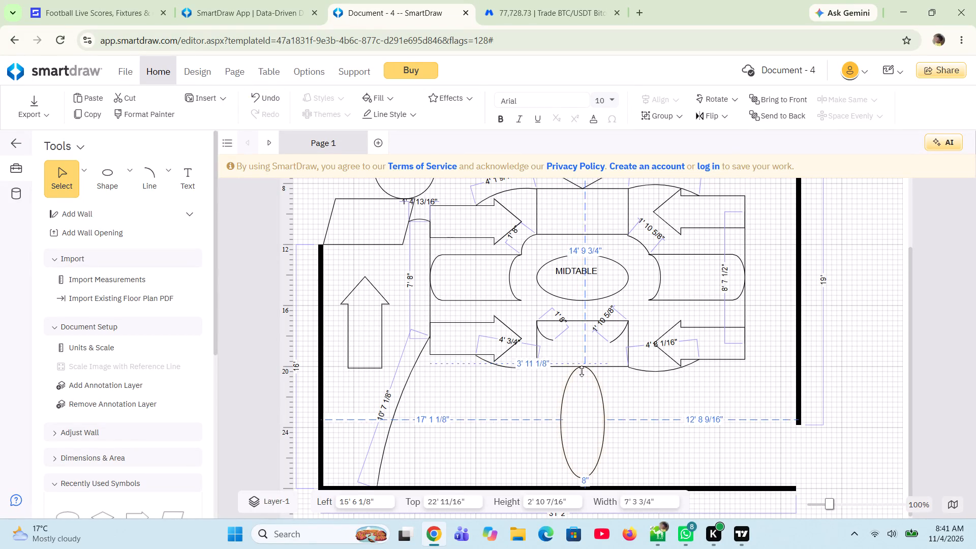
left_click_drag(582, 371, 582, 368)
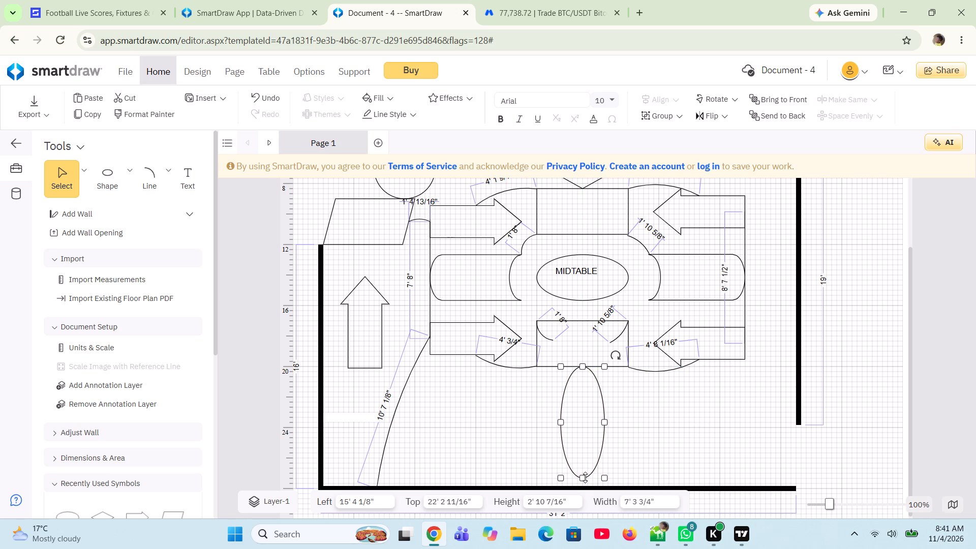
left_click_drag(584, 477, 584, 482)
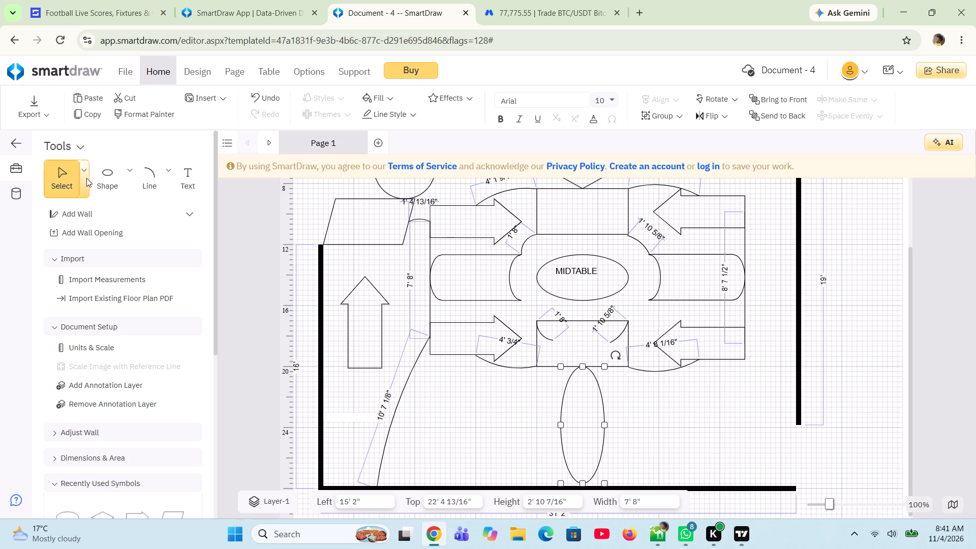
Place a 6' by 3' arrow across the upright oval at Left 17', Top 22' 4", and rotate it to point left.
left_click(127, 179)
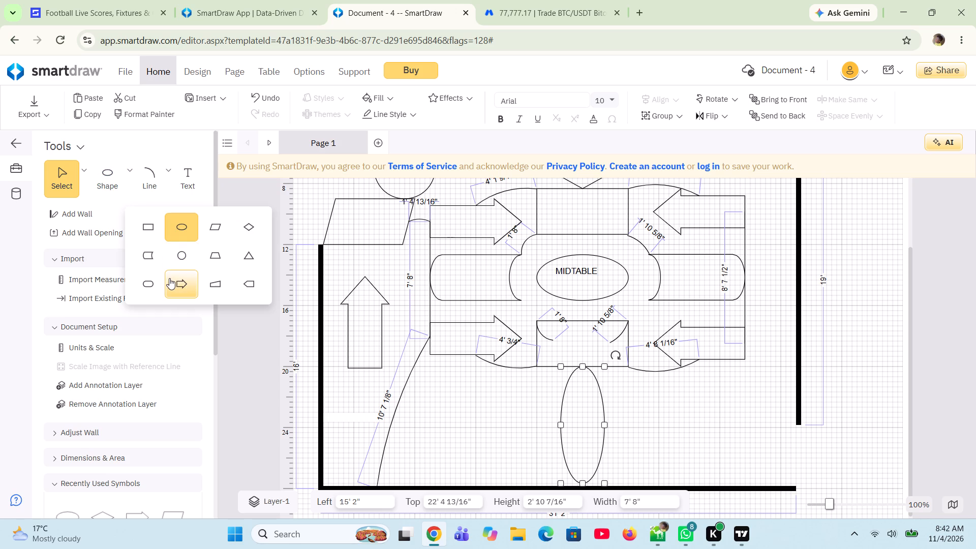
left_click(170, 279)
left_click_drag(124, 187, 557, 425)
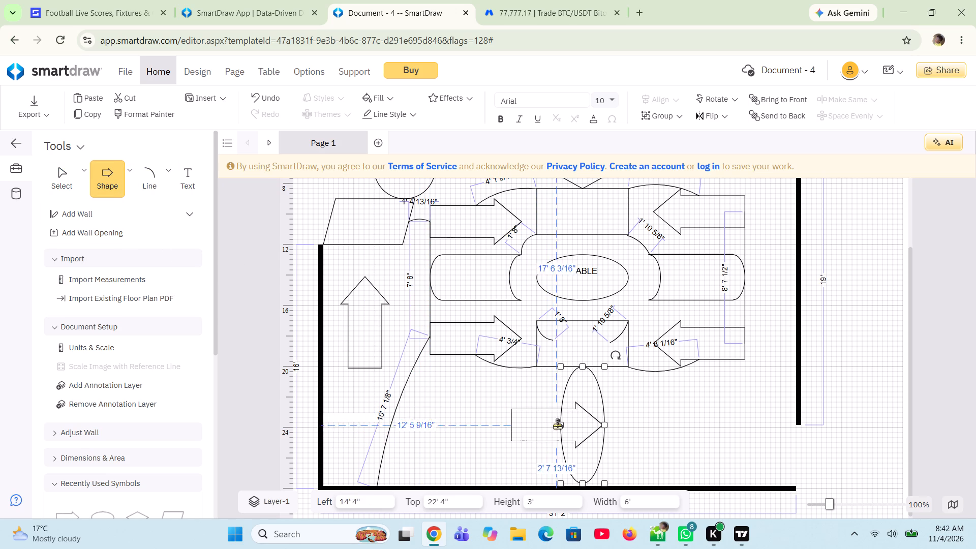
left_click_drag(557, 425, 598, 425)
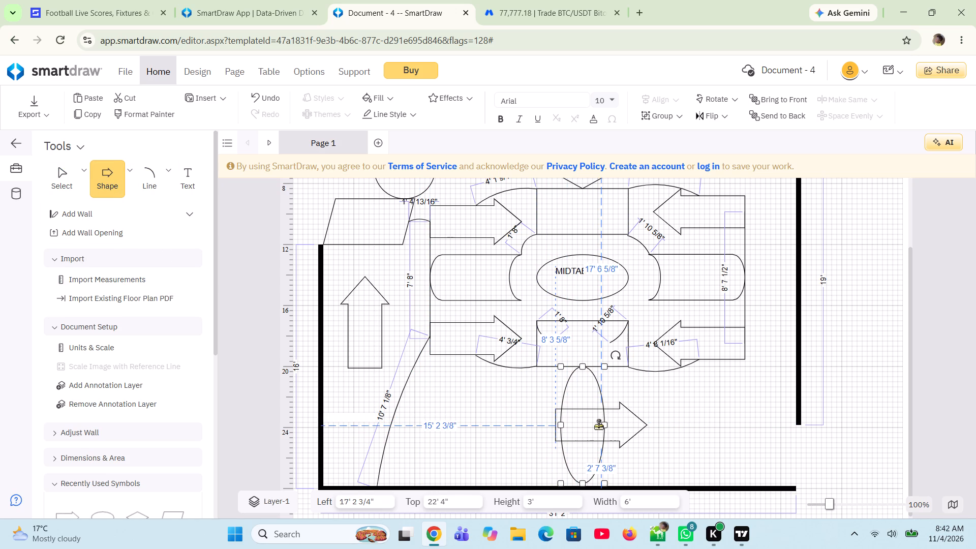
left_click_drag(598, 425, 596, 425)
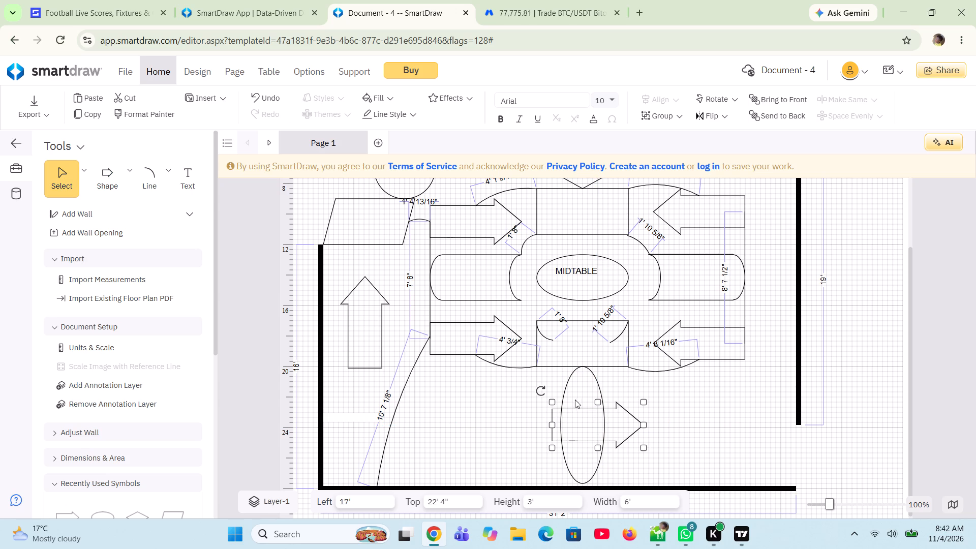
left_click_drag(545, 394, 947, 420)
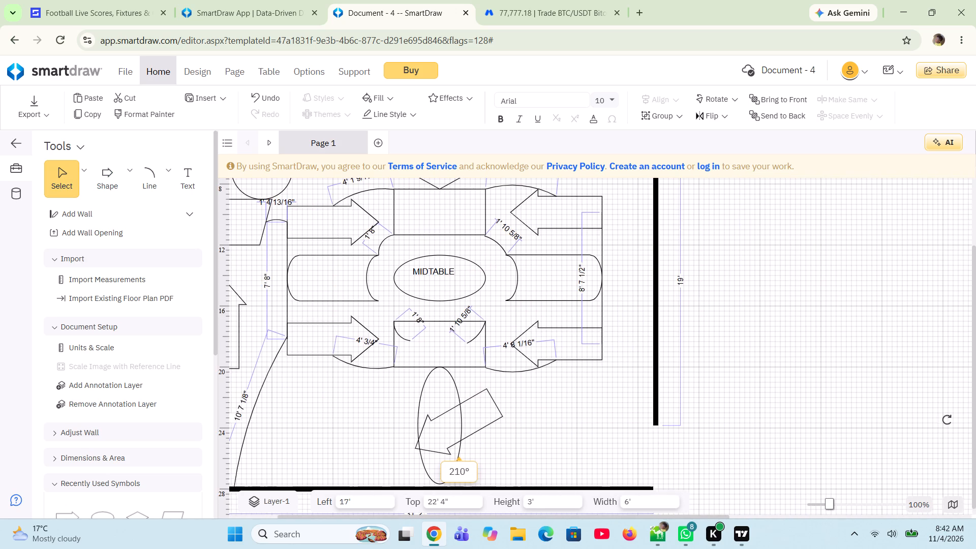
left_click_drag(947, 420, 681, 458)
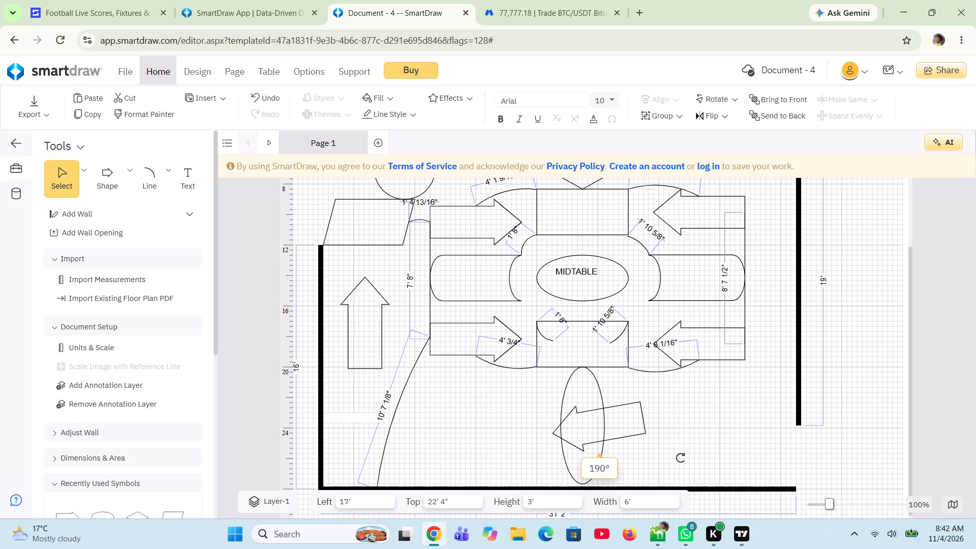
left_click_drag(681, 458, 673, 468)
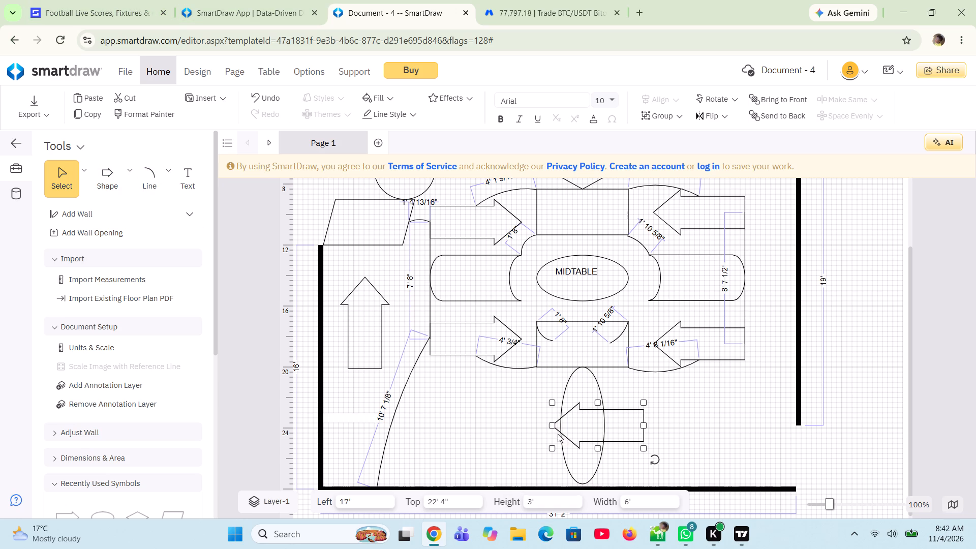
Stretch the new arrow's tip outward past the oval to a width of 8' 8", with its tip at Left 14' 4".
left_click_drag(552, 425, 444, 433)
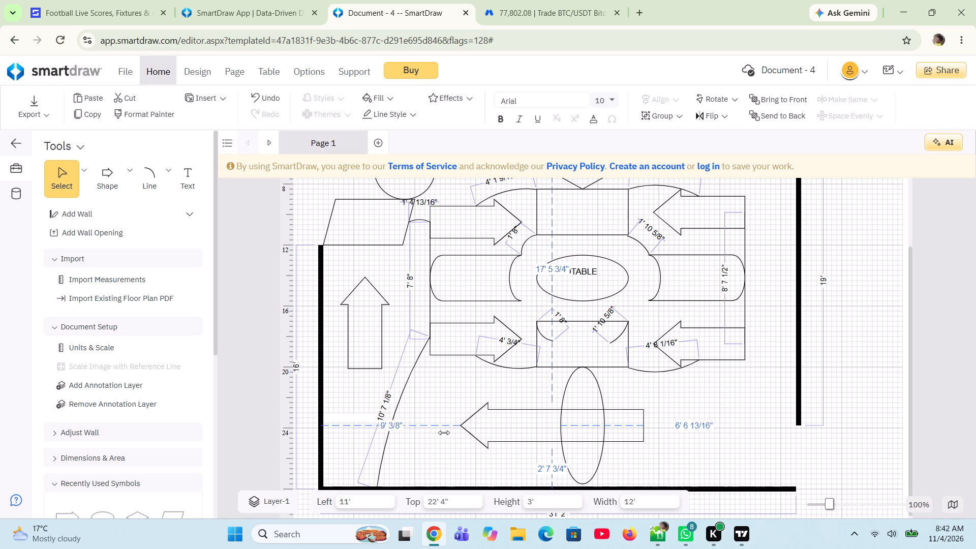
left_click_drag(444, 433, 487, 421)
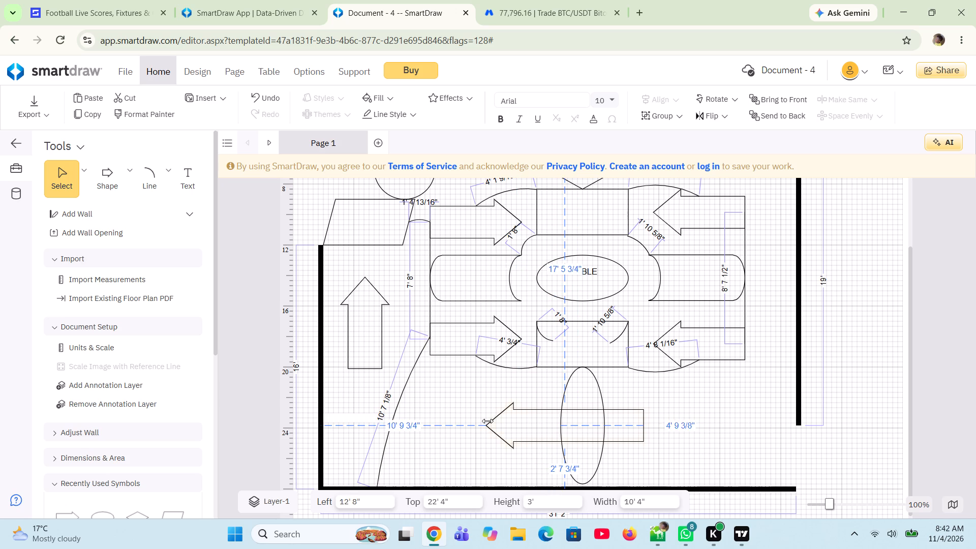
left_click_drag(487, 421, 503, 421)
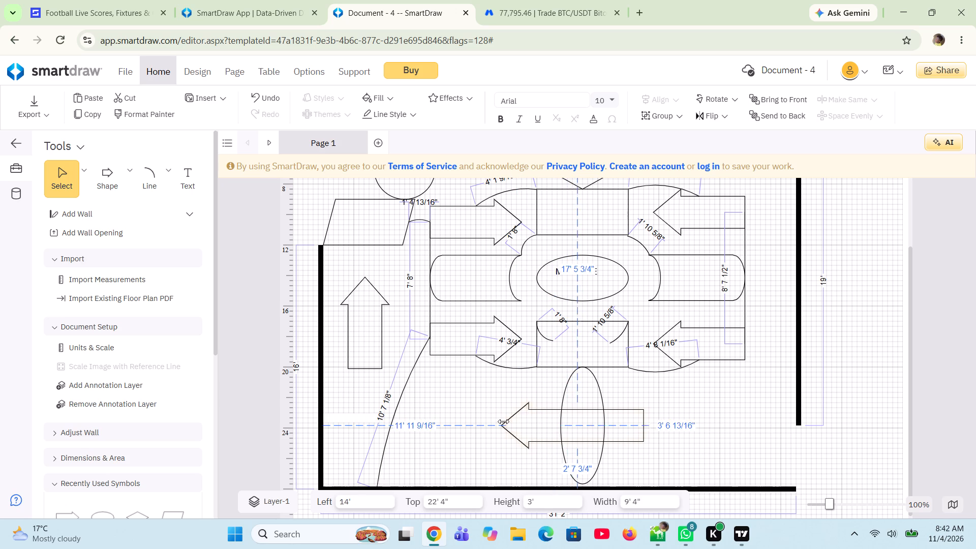
left_click_drag(503, 421, 510, 422)
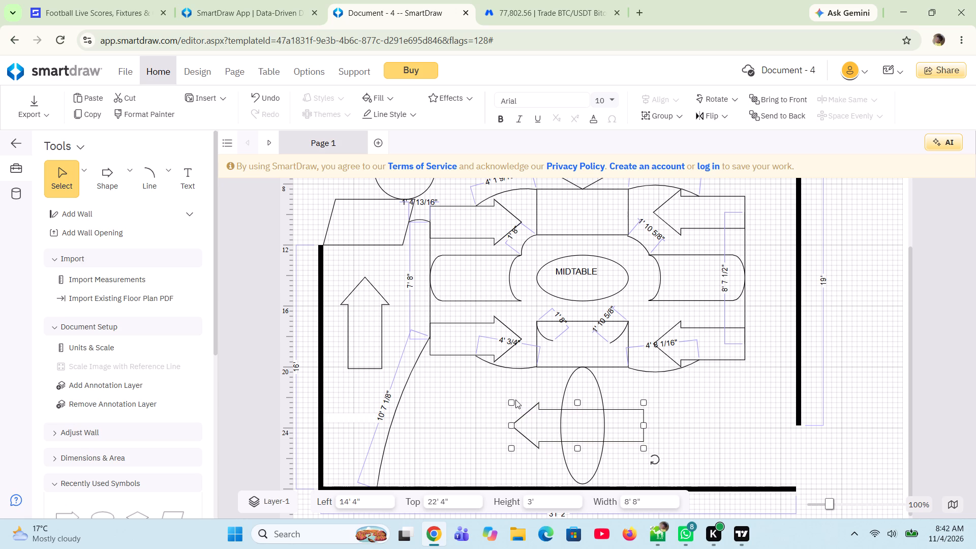
Place a 4' circle over the new arrow's head at Left 14' 4", Top 22'.
left_click(129, 178)
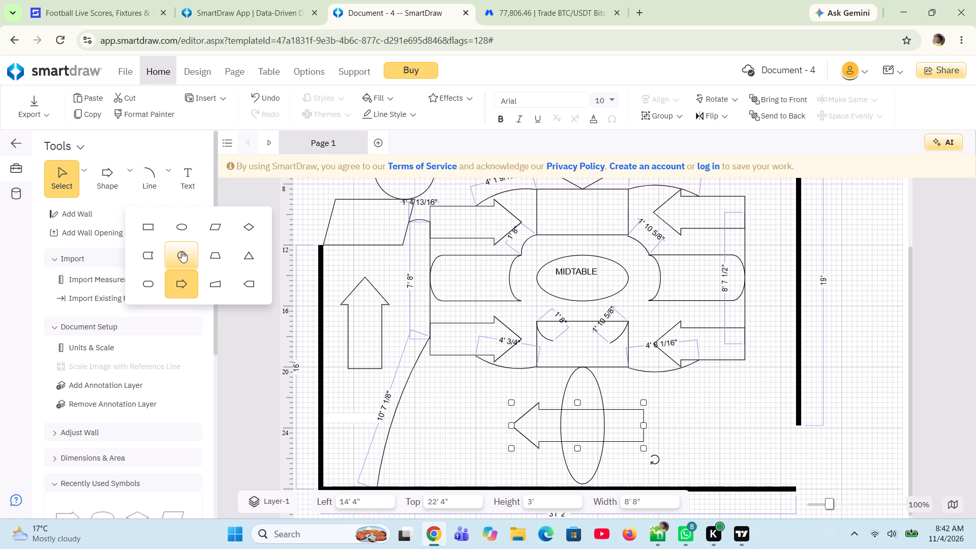
left_click_drag(181, 252, 547, 424)
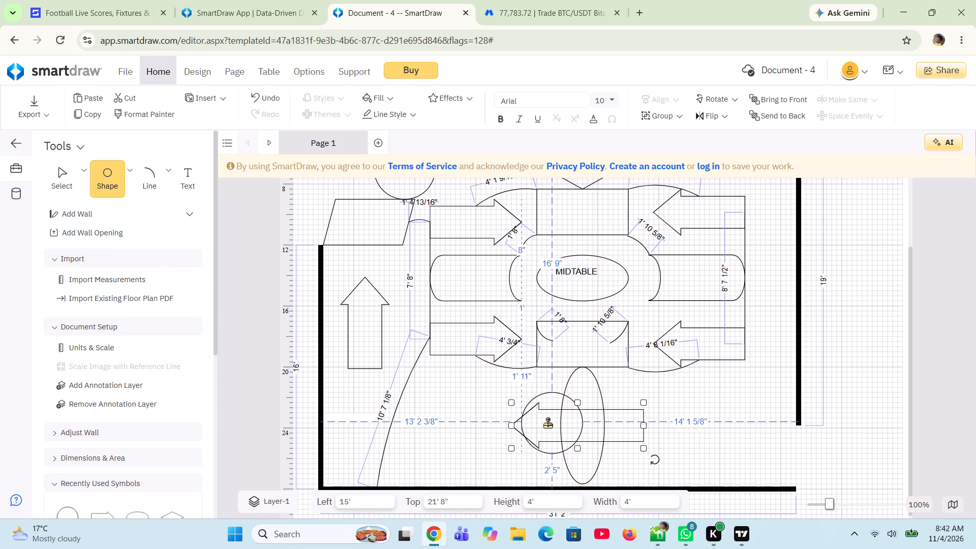
left_click_drag(547, 424, 540, 427)
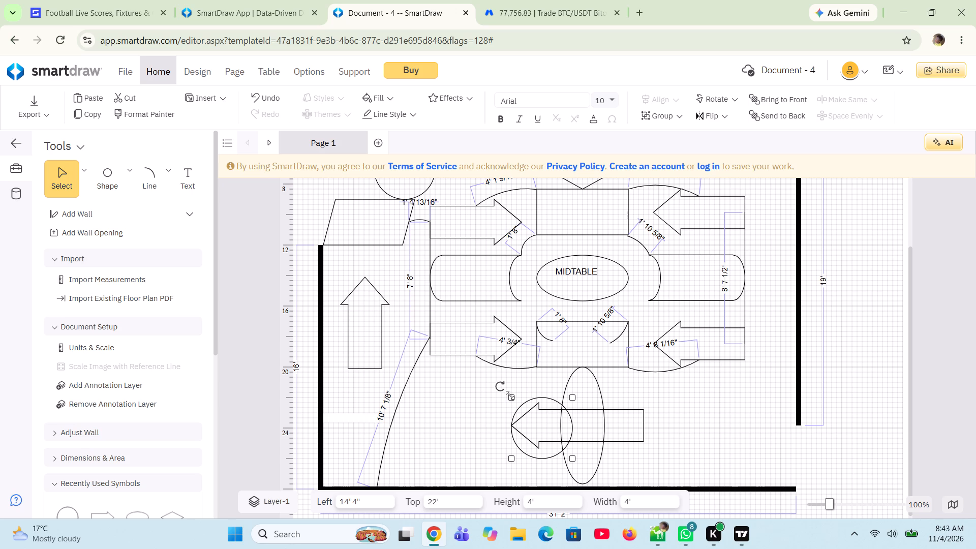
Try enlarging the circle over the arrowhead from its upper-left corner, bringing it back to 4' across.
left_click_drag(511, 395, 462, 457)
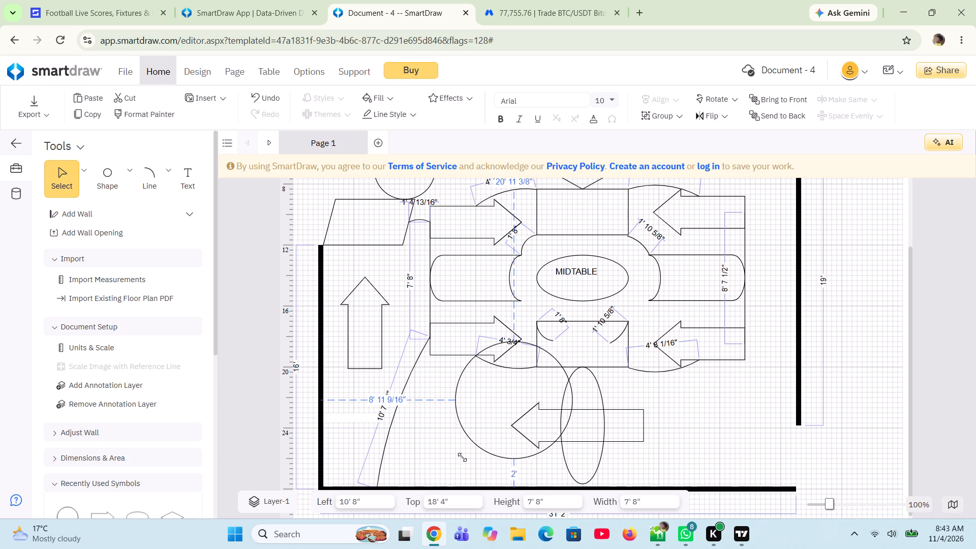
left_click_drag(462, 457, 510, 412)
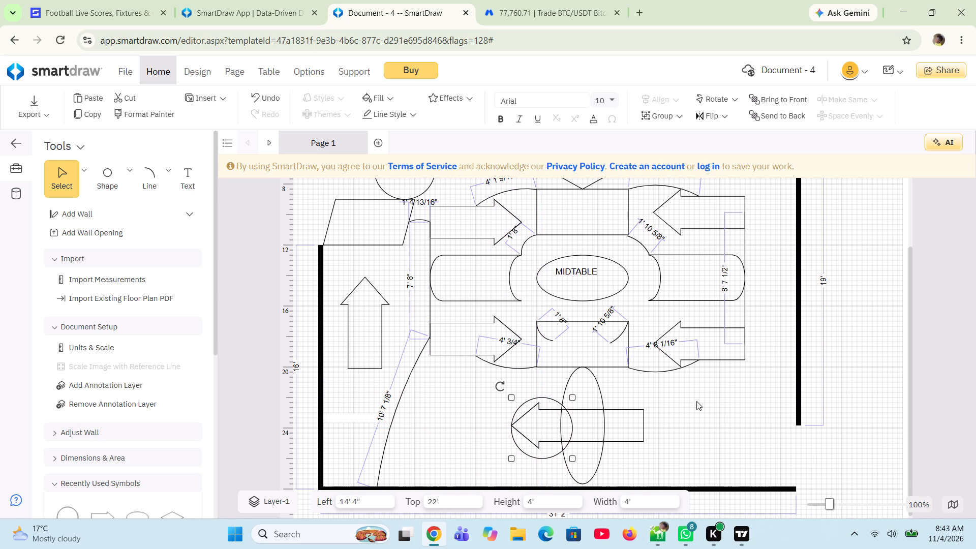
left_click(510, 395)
Place a 4' circle over the MIDTABLE oval, centred on it at Left 17', Top 12' 2".
left_click(129, 169)
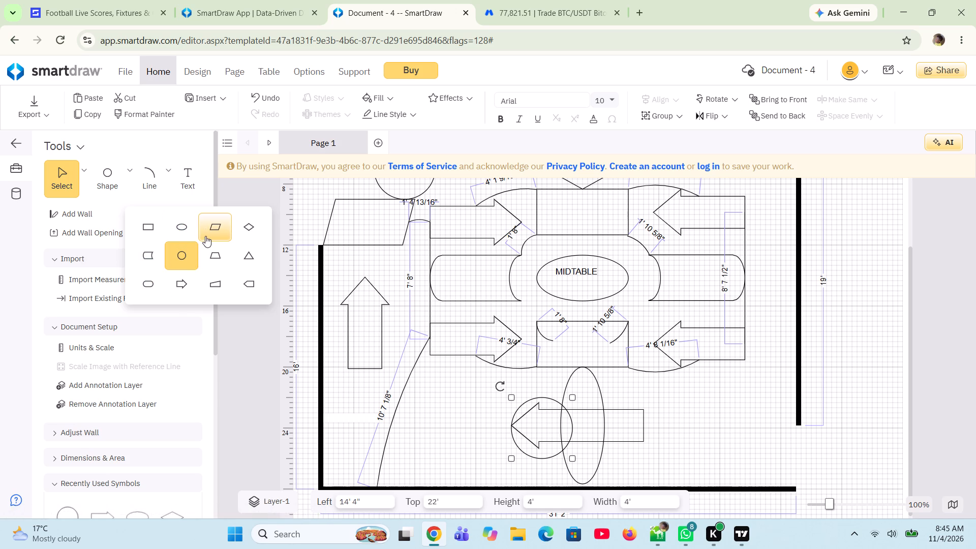
left_click_drag(184, 259, 878, 504)
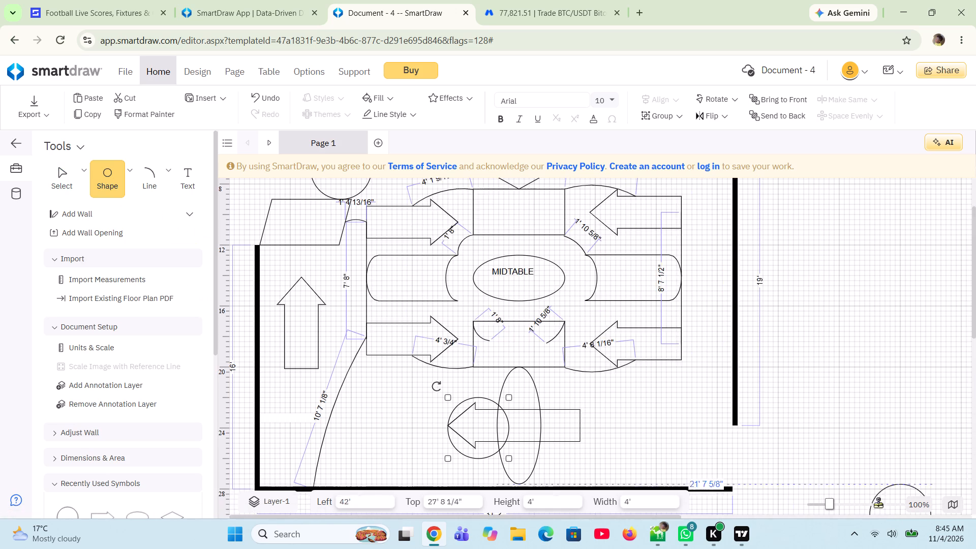
left_click_drag(878, 504, 525, 175)
left_click_drag(479, 232, 480, 239)
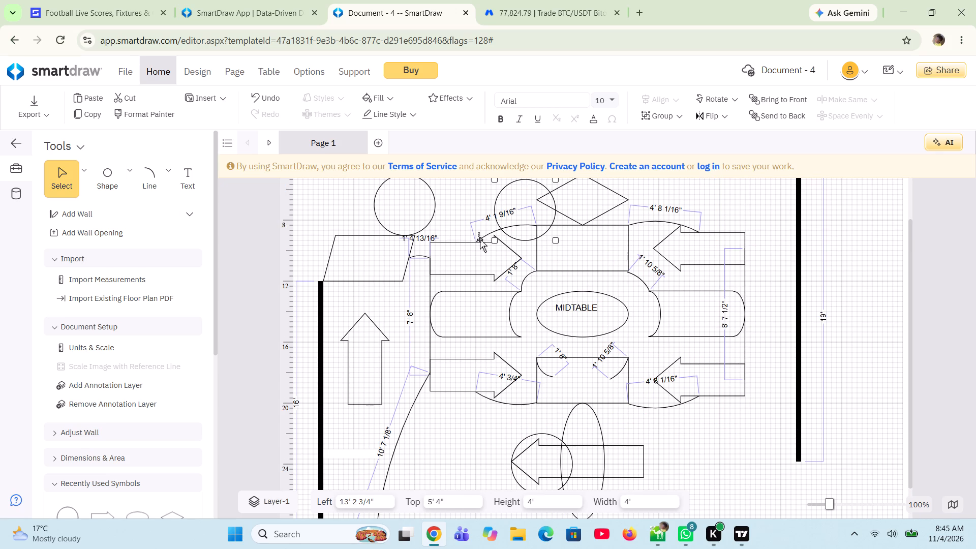
left_click_drag(480, 239, 484, 231)
left_click_drag(503, 183, 504, 199)
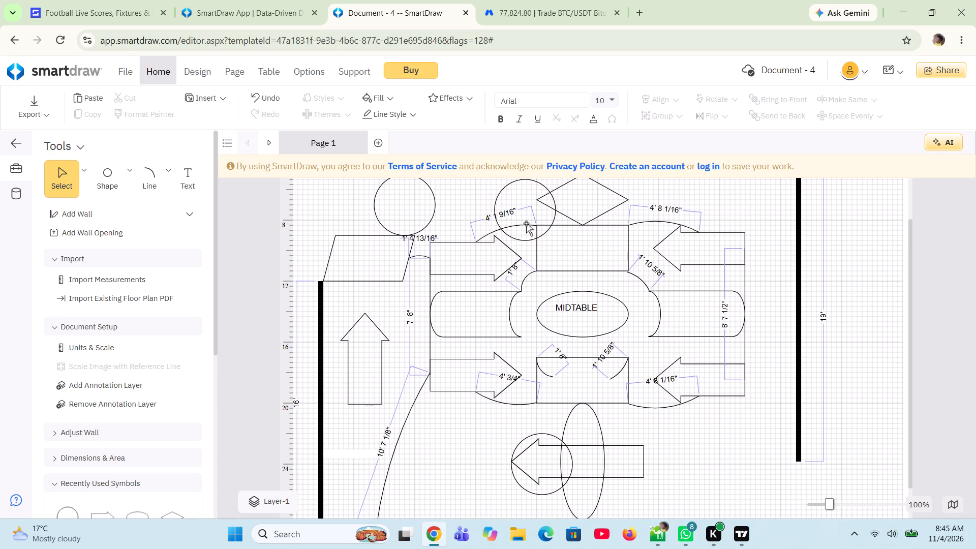
left_click_drag(529, 239, 535, 249)
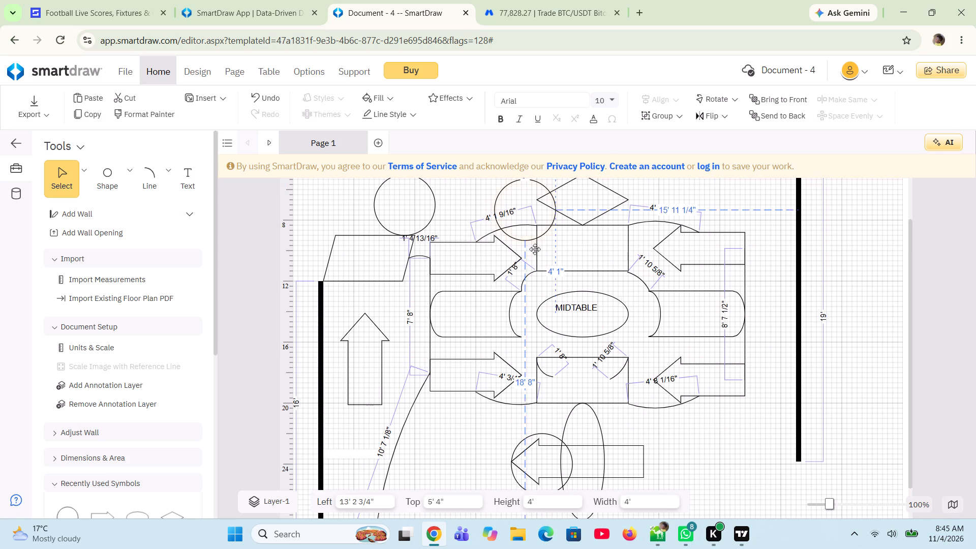
left_click_drag(535, 249, 539, 347)
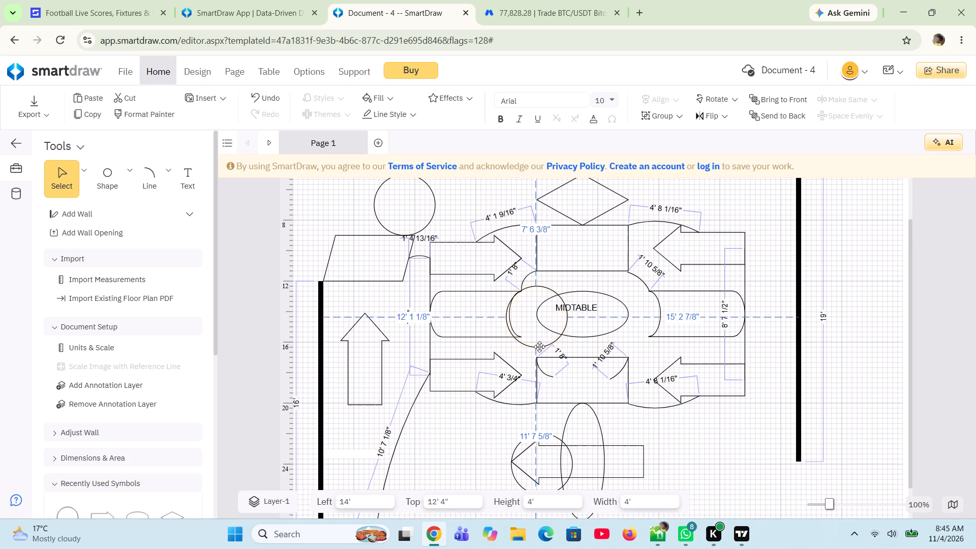
left_click_drag(539, 347, 540, 344)
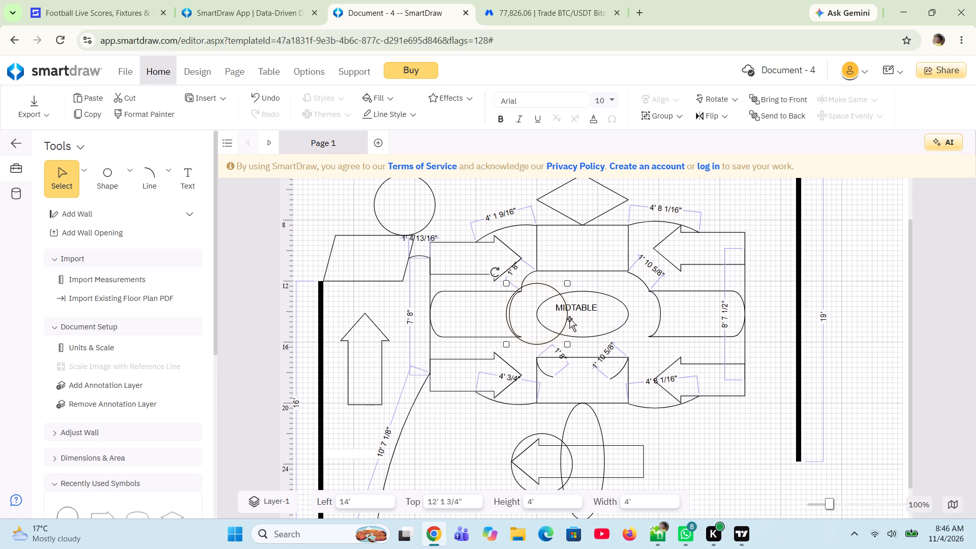
left_click_drag(564, 321, 618, 323)
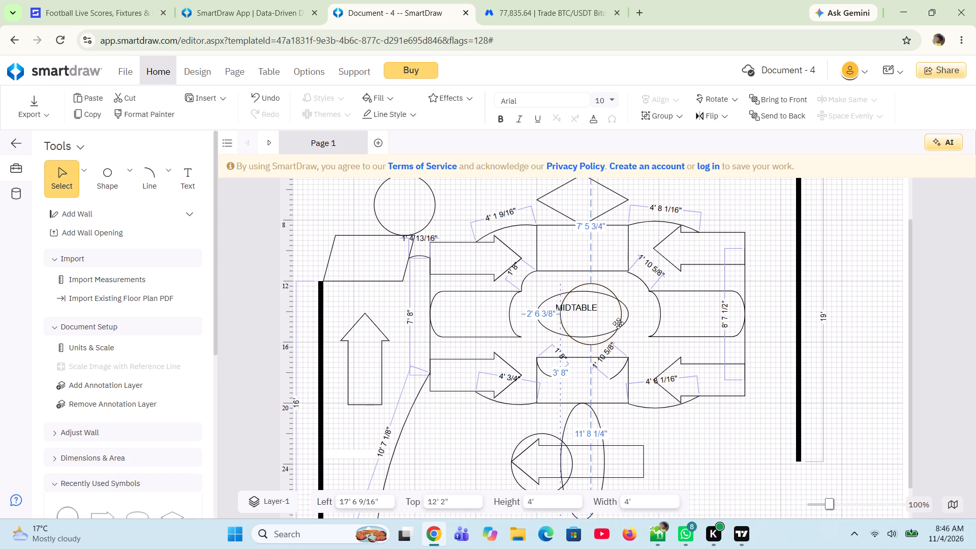
left_click_drag(618, 323, 607, 324)
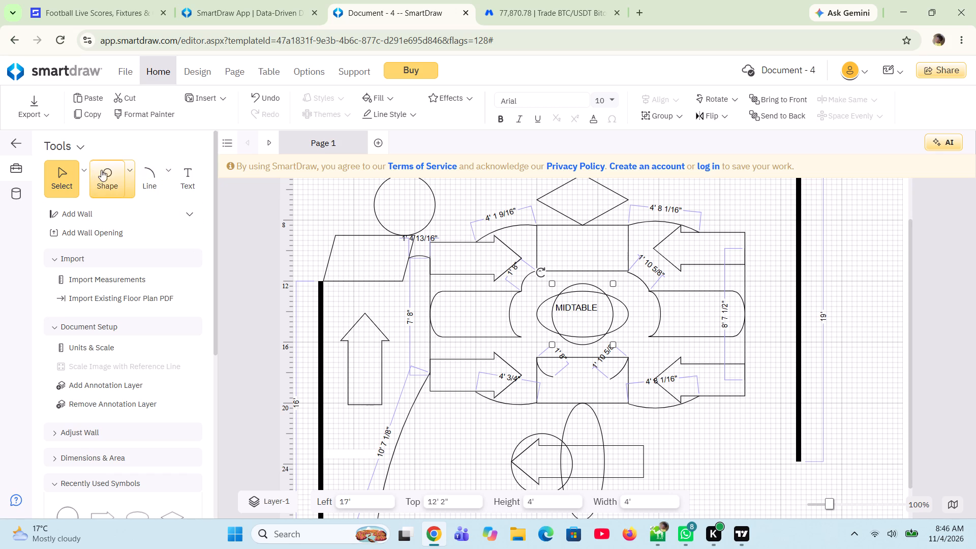
Place a 6' by 3' trapezoid between the lower arrow's tail and the right outer wall at Left 25', Top 22' 4 1/4".
left_click(131, 179)
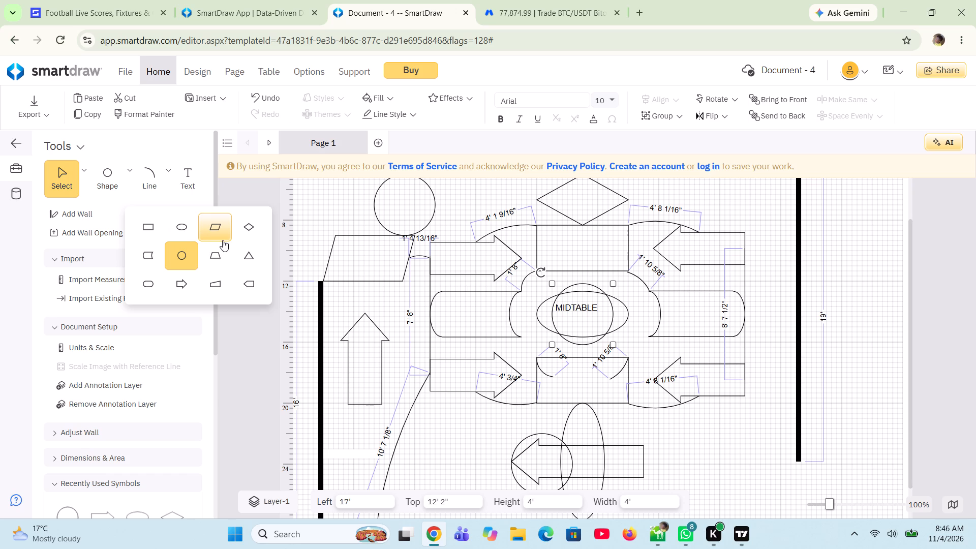
left_click_drag(217, 248, 764, 472)
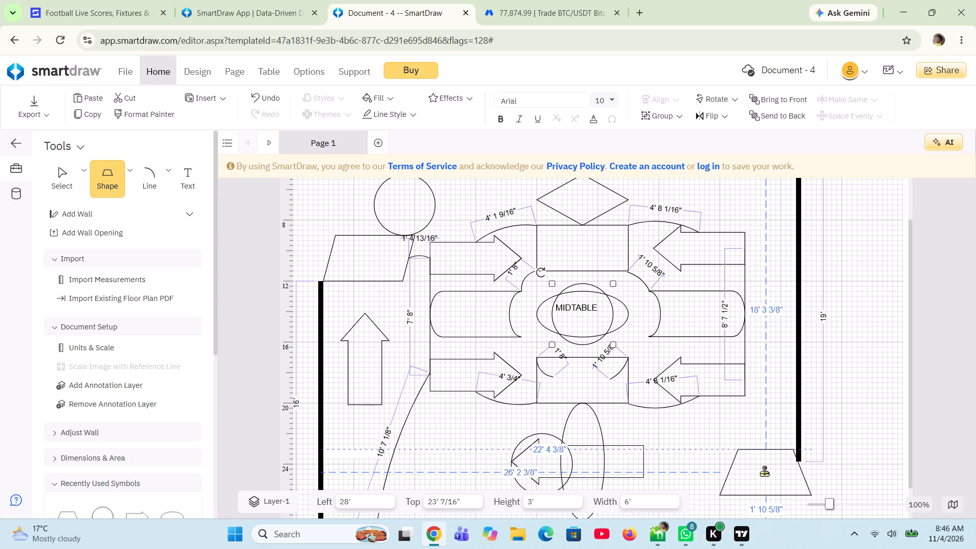
left_click_drag(764, 472, 717, 459)
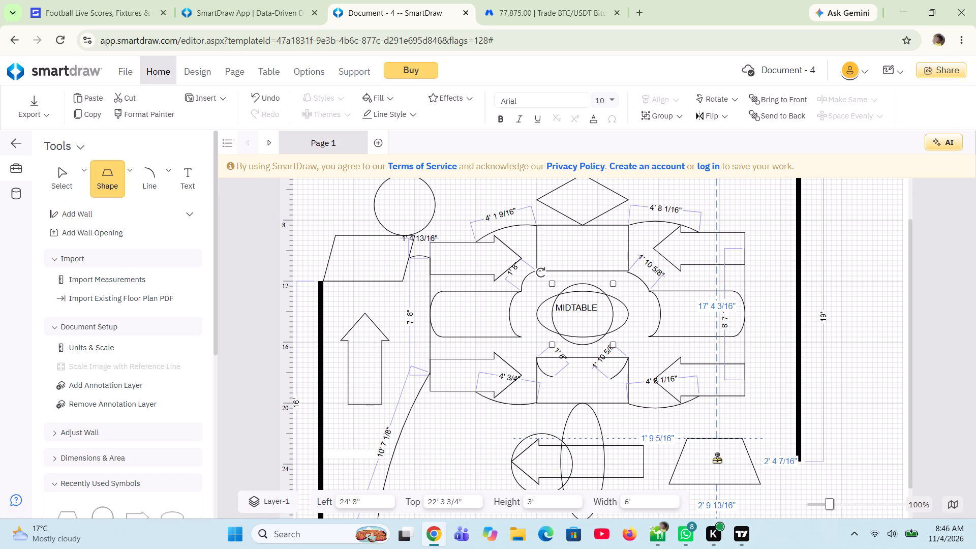
left_click_drag(717, 459, 718, 462)
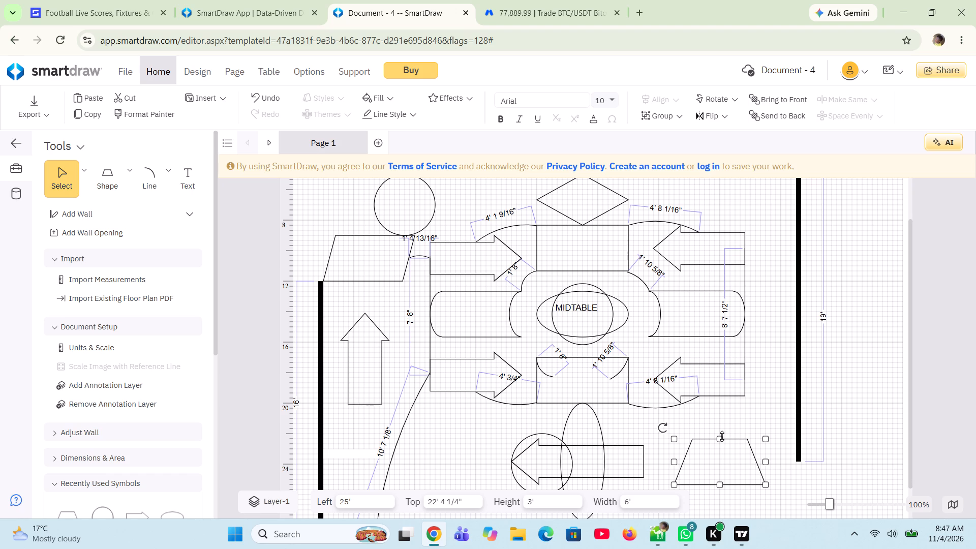
Extend the right outer wall down to the bottom wall's corner, making it 23' 2" long.
scroll(722, 436, "down", 1)
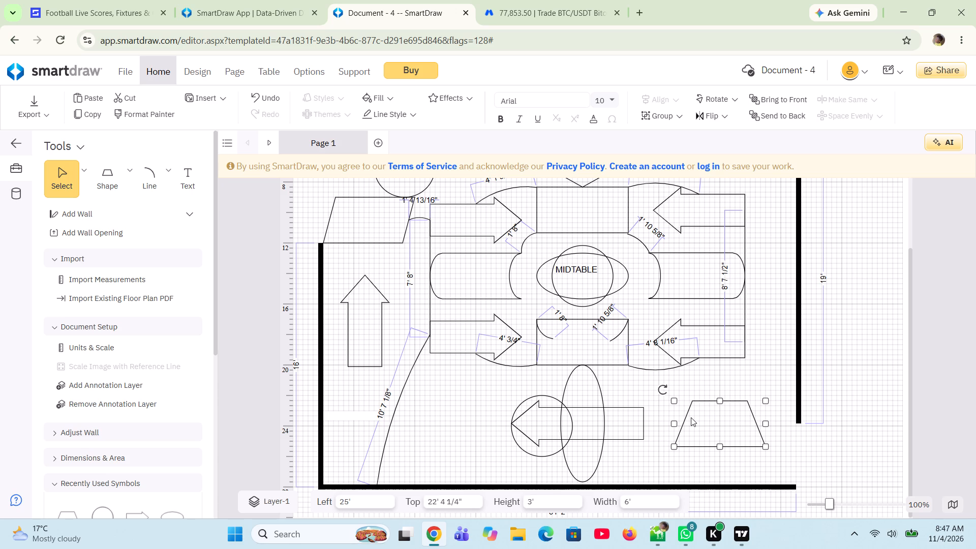
left_click(795, 391)
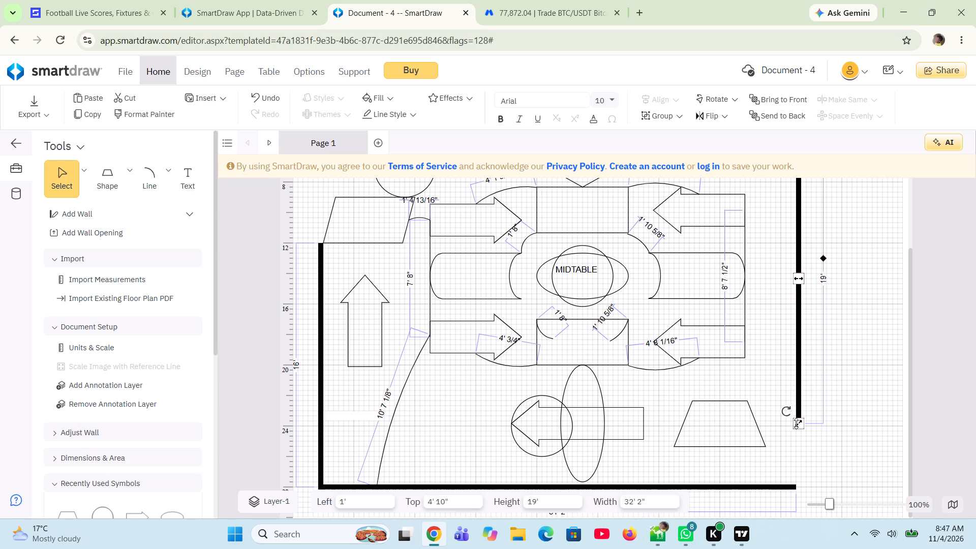
left_click_drag(799, 424, 801, 481)
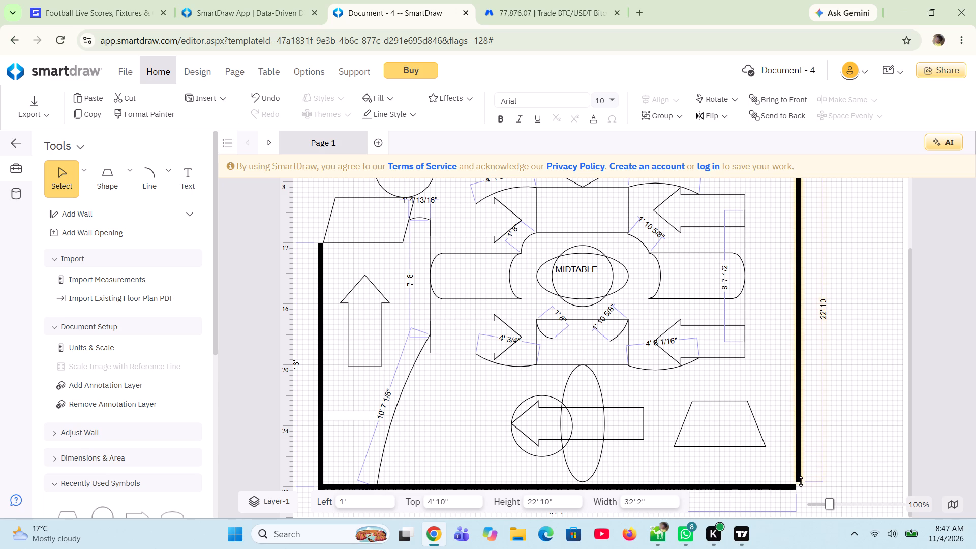
left_click_drag(801, 481, 801, 484)
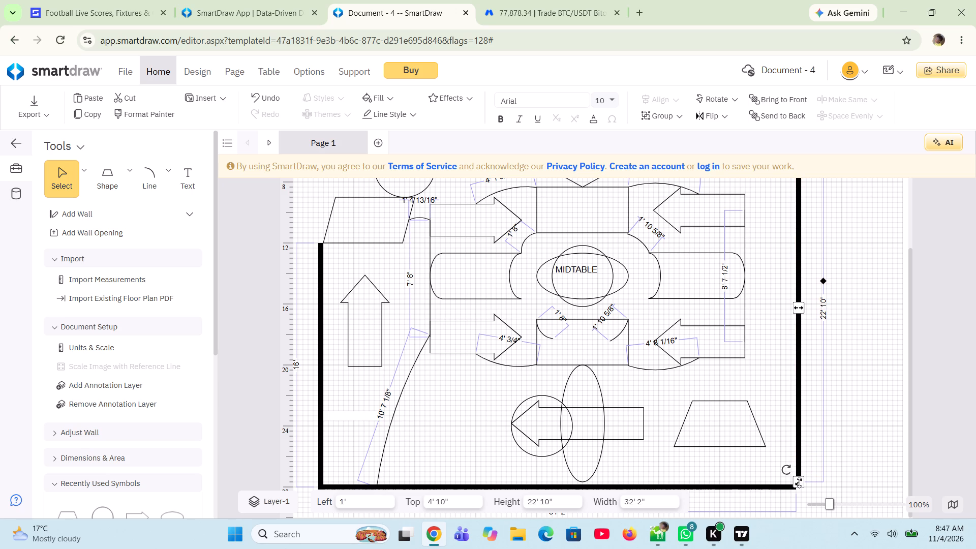
left_click(907, 432)
left_click(798, 479)
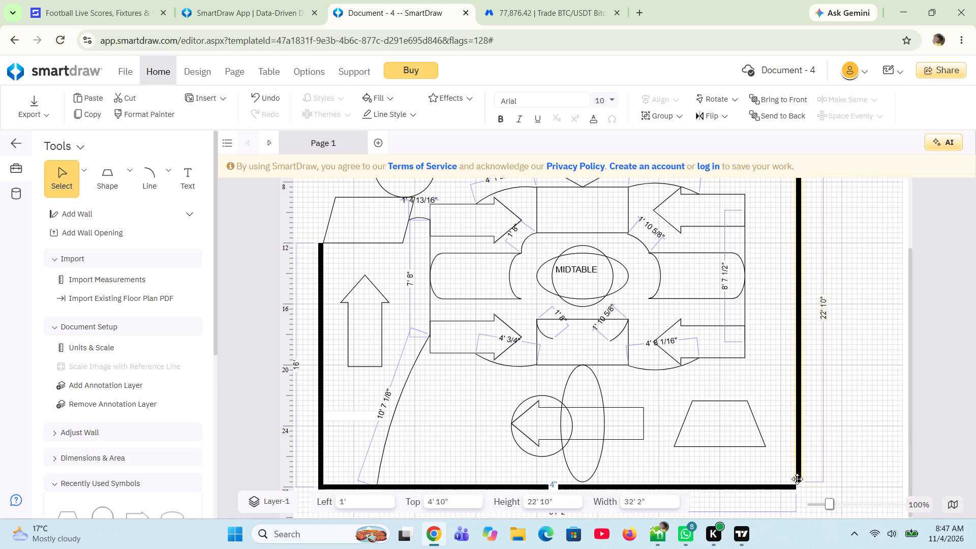
left_click(802, 483)
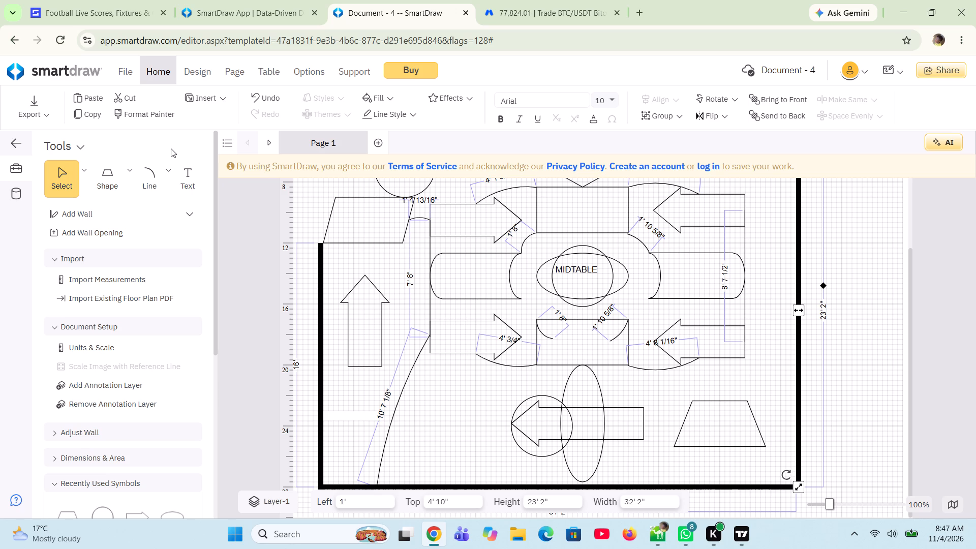
Draw a 5' 10 1/8" arc from the lower-right arrow's bottom outer corner to the trapezoid's lower-right corner.
left_click(154, 172)
left_click(154, 172)
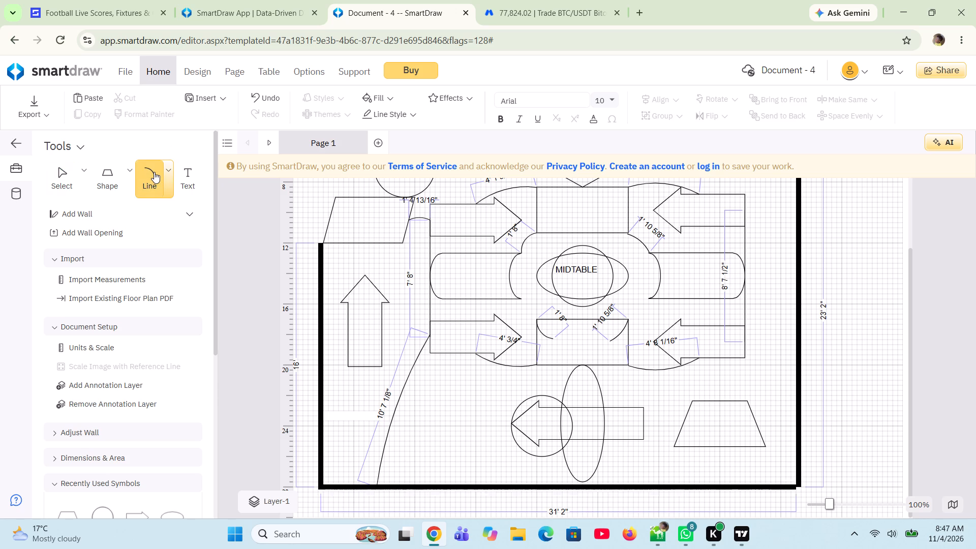
left_click(745, 358)
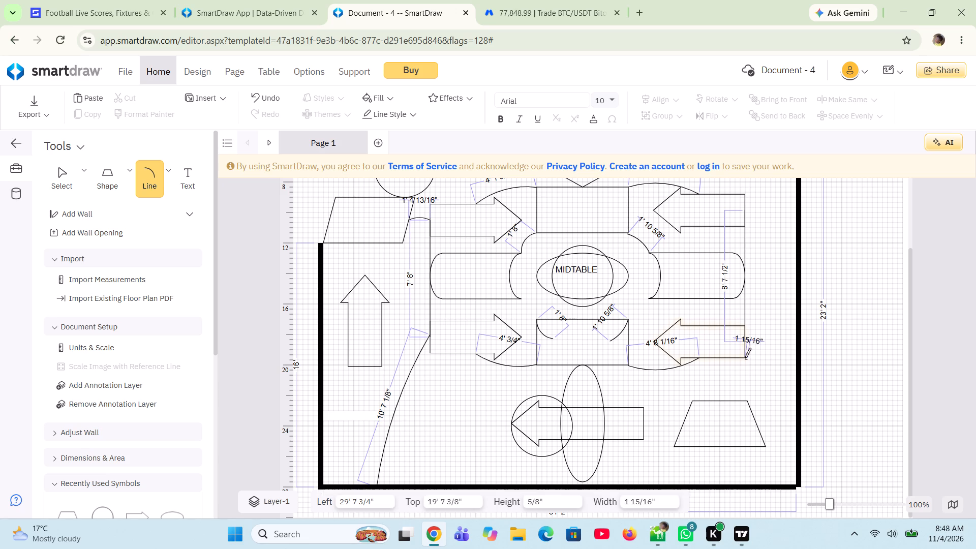
left_click(768, 447)
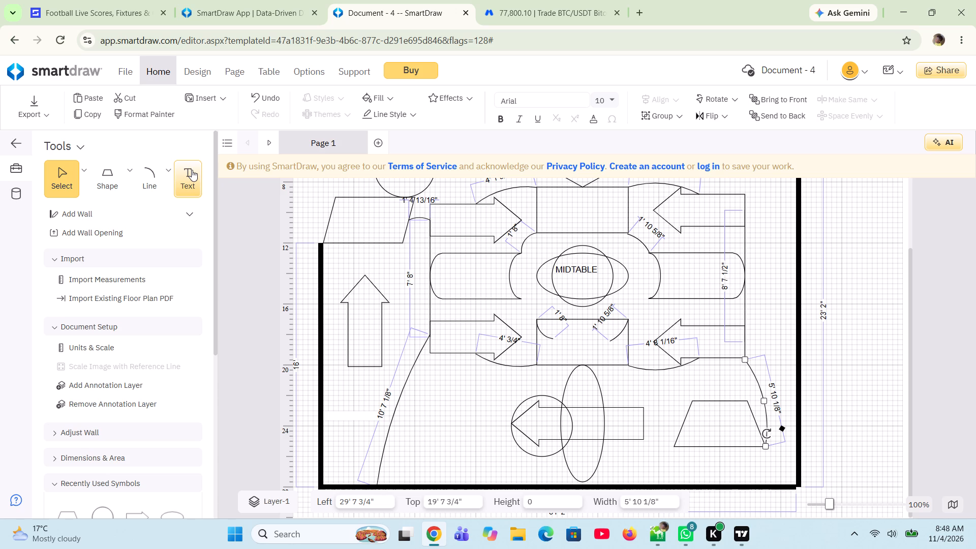
Draw a 5' 2 9/16" arc from the tail of the arrow crossing the upright oval to the trapezoid's top-edge midpoint.
left_click(149, 182)
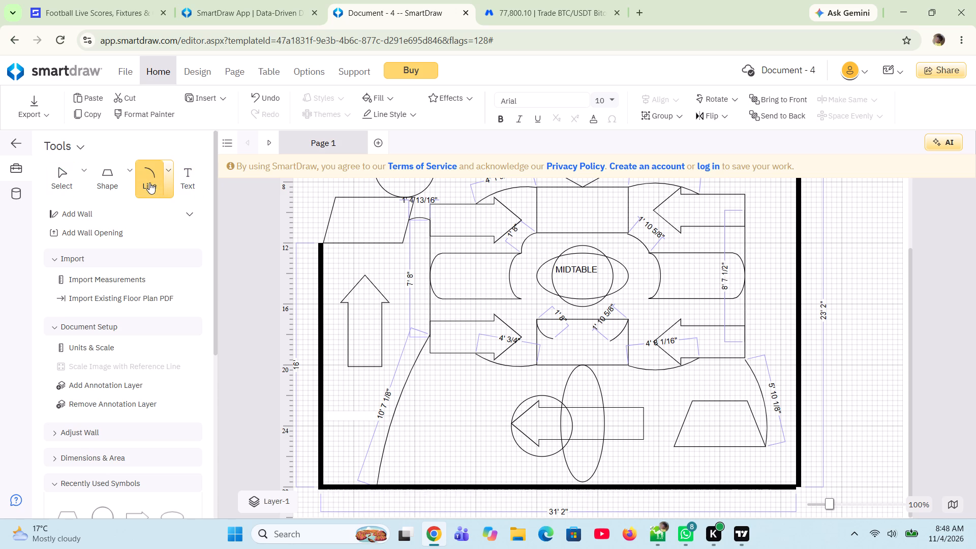
left_click(642, 408)
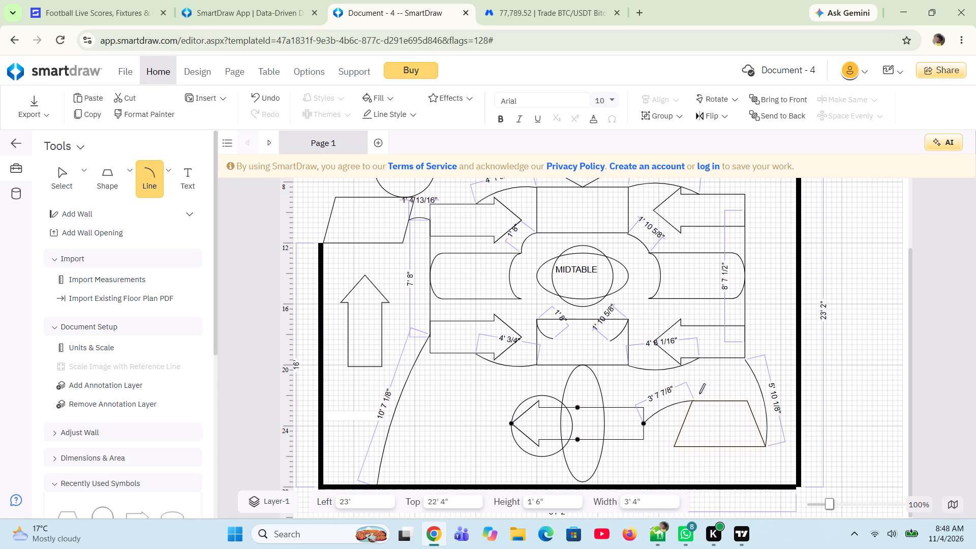
left_click(721, 402)
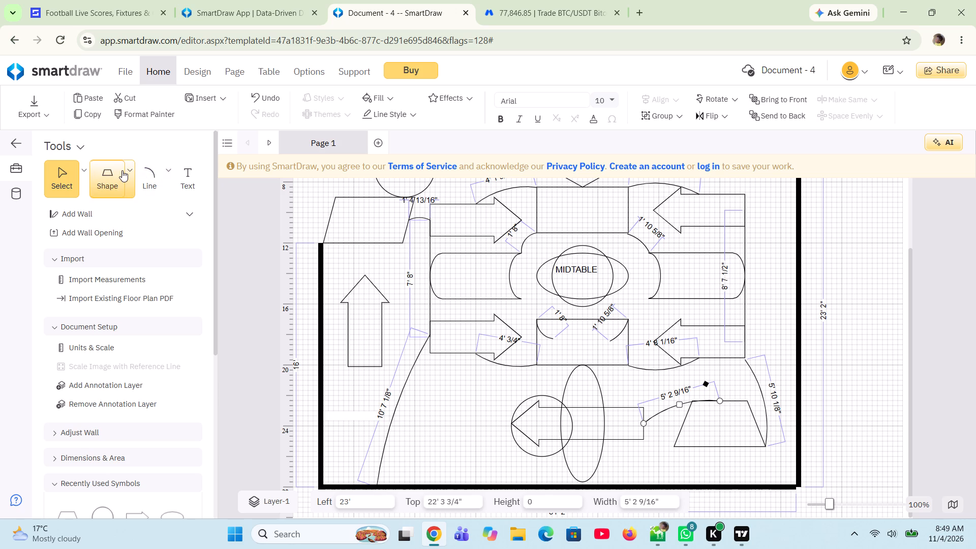
Place a 6' by 3' parallelogram between the long left arc and the circled arrowhead at Left 6' 8", Top 22' 4 1/4".
left_click(133, 168)
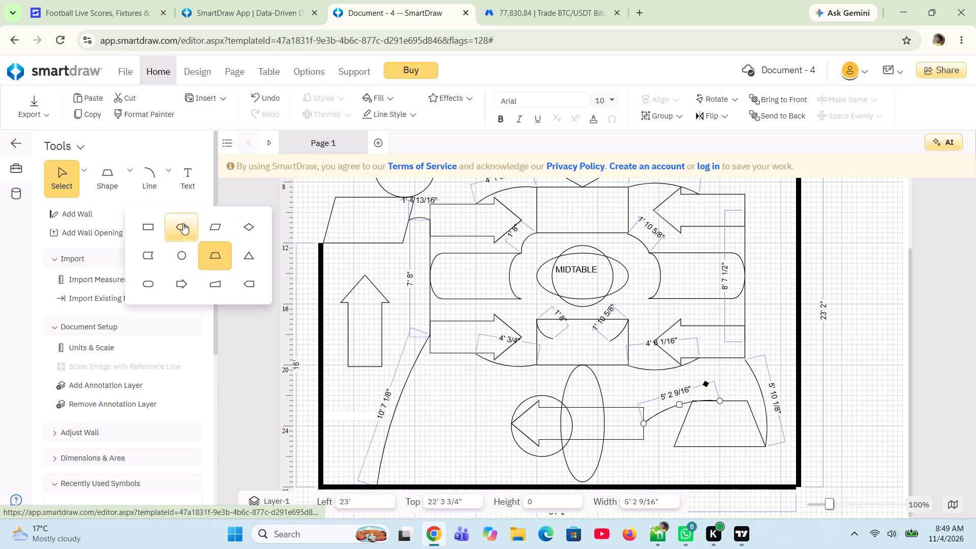
left_click(183, 223)
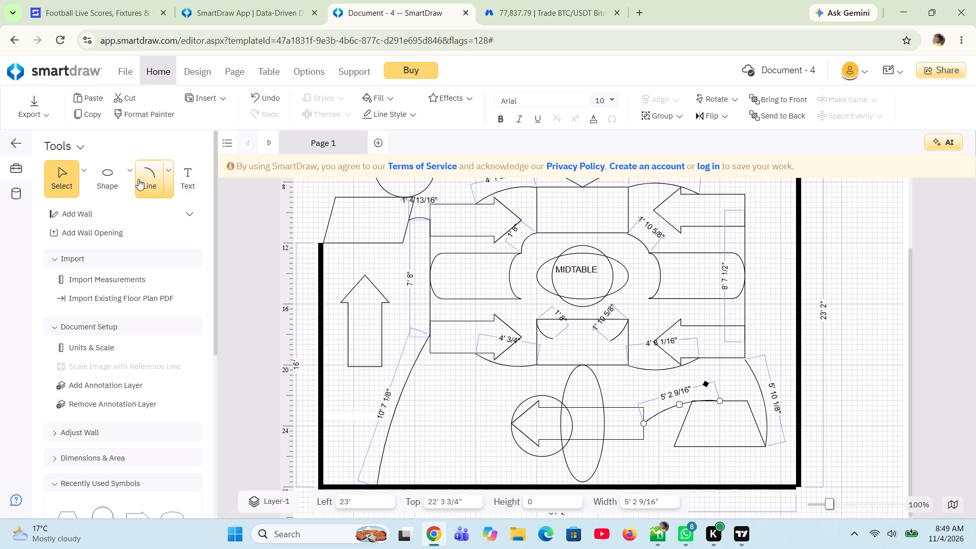
left_click(133, 177)
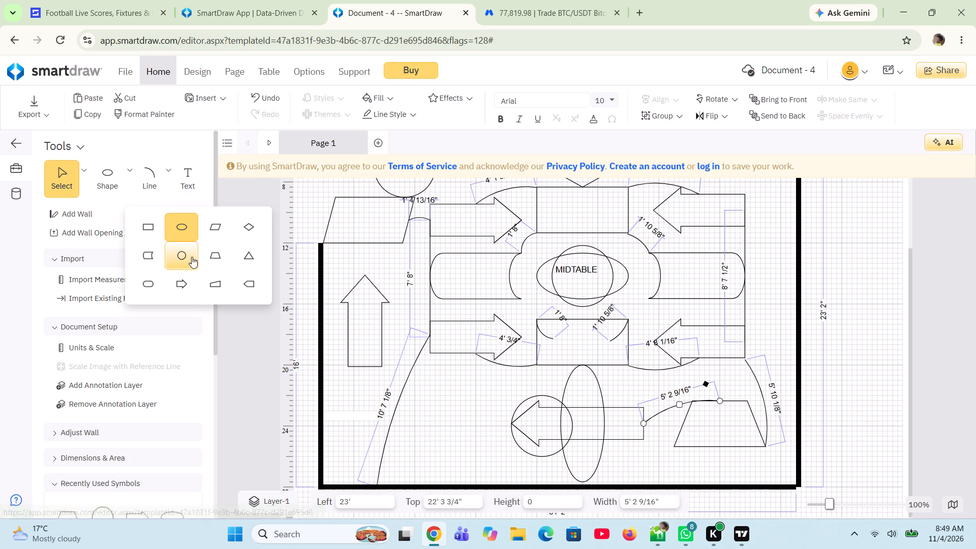
left_click_drag(220, 225, 262, 256)
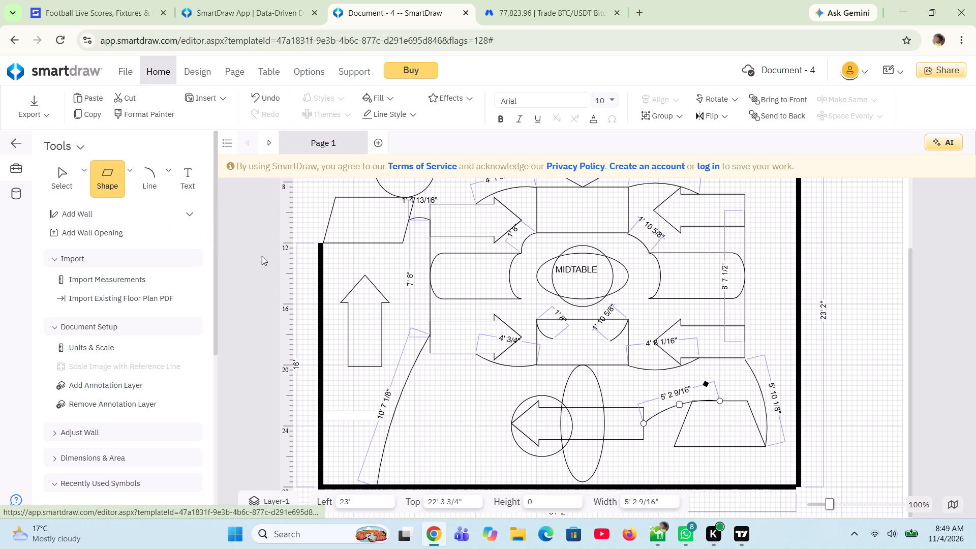
left_click_drag(262, 256, 440, 426)
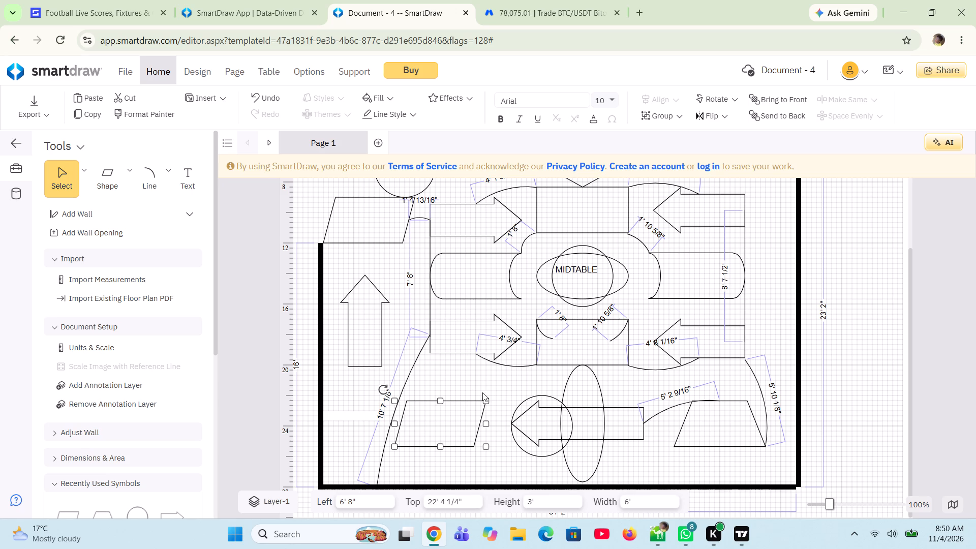
Stretch the new parallelogram toward the circled arrowhead to a width of 8', keeping its height at 3'.
left_click(489, 404)
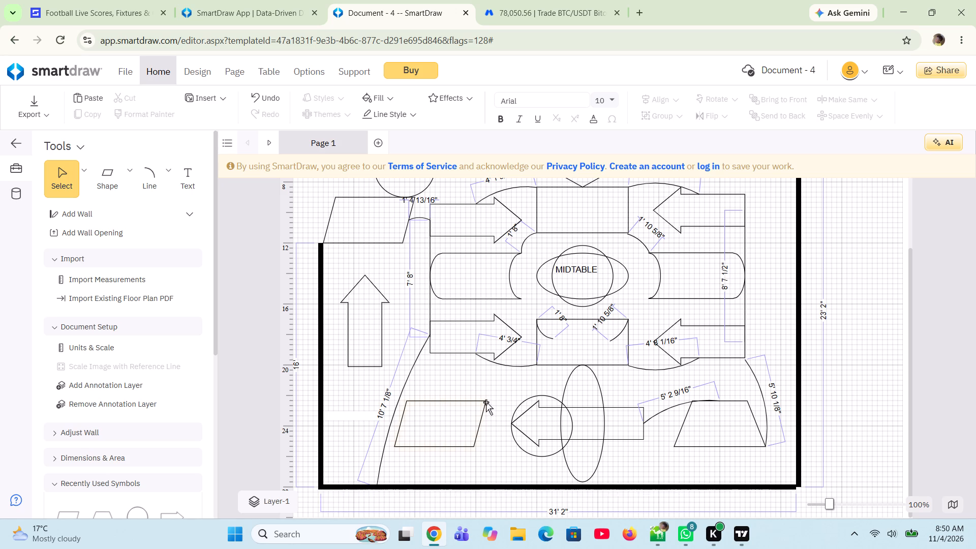
left_click(485, 402)
left_click_drag(485, 402, 504, 401)
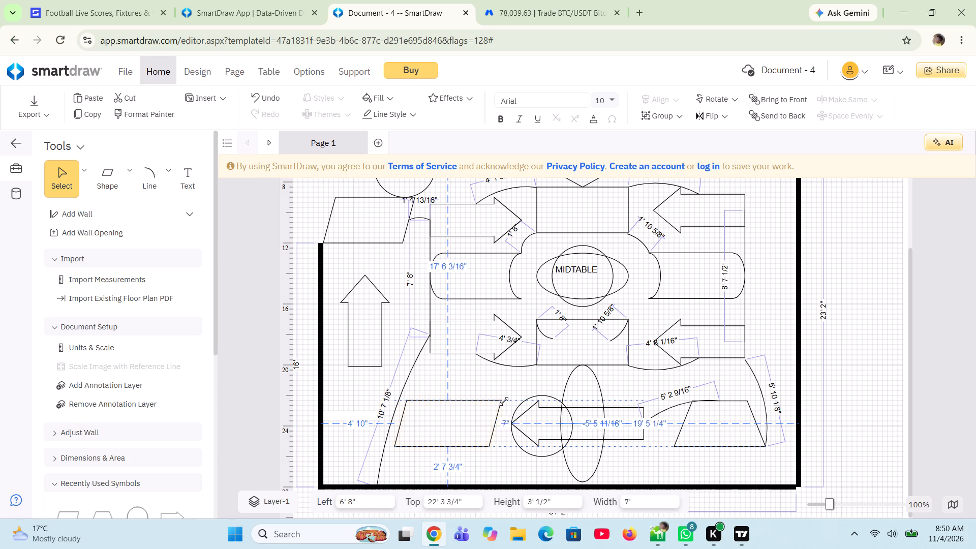
left_click_drag(504, 401, 516, 404)
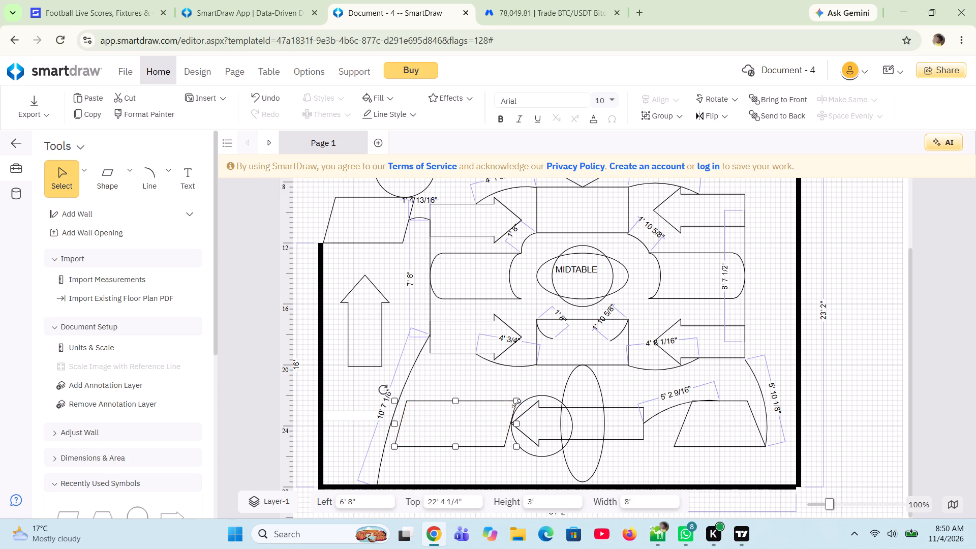
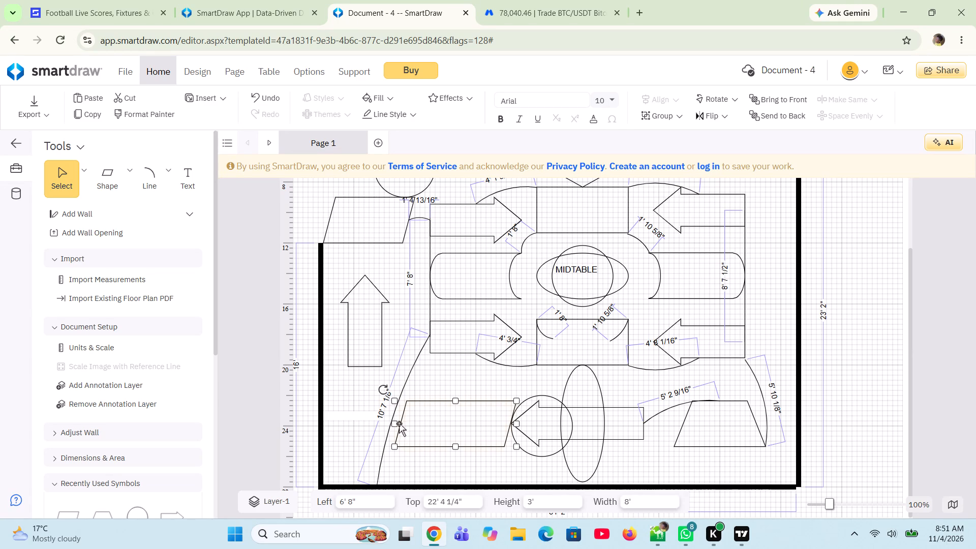
Widen the lower parallelogram toward the long left arc to a width of 8' 8", with its left edge at 6'.
left_click_drag(395, 426, 390, 426)
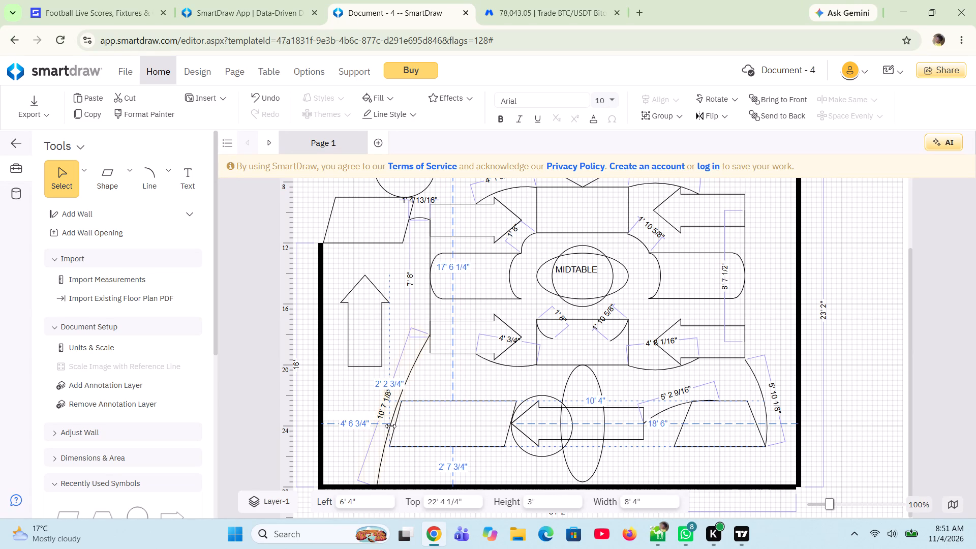
left_click_drag(390, 426, 385, 426)
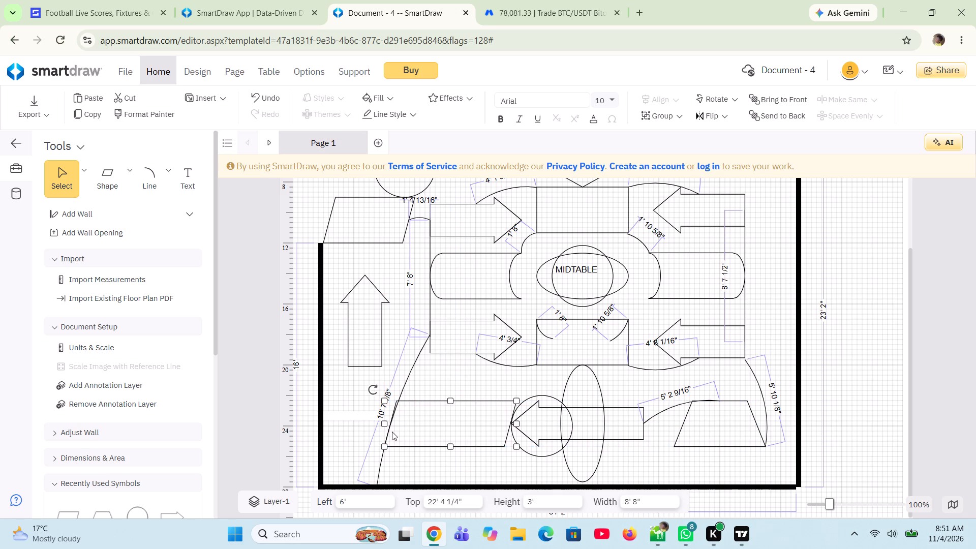
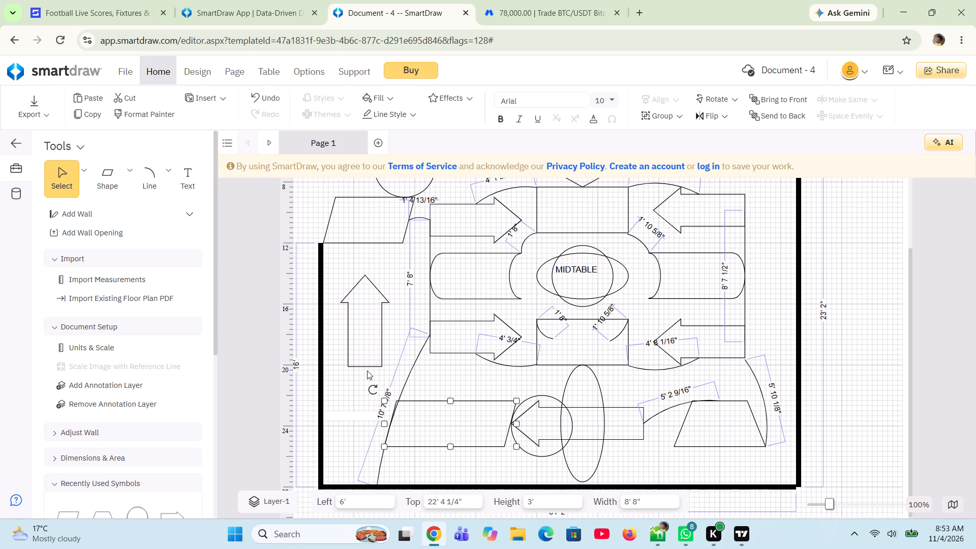
Move the upward arrow by the left wall up beneath the parallelogram and stretch its tail downward to a length of 12' 9 3/4".
left_click_drag(367, 367, 364, 346)
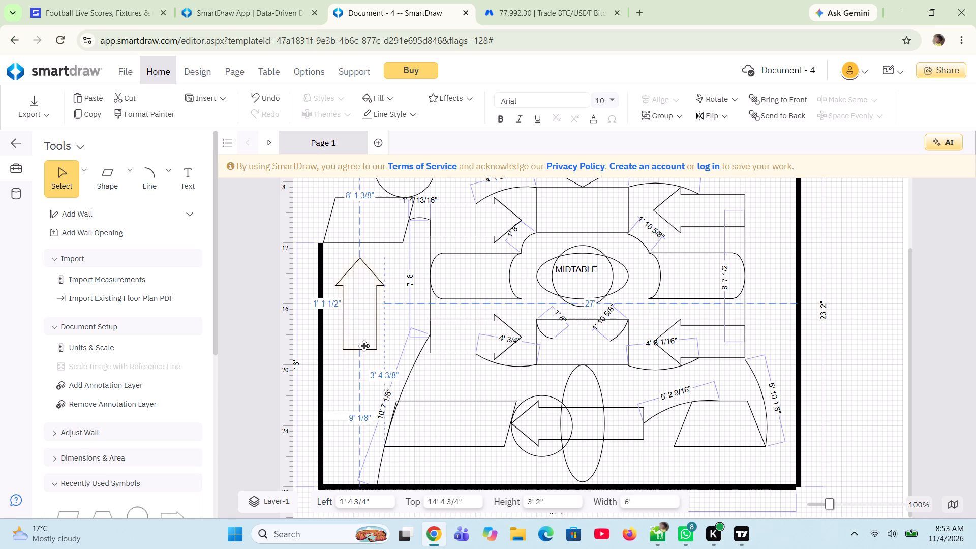
left_click_drag(364, 346, 370, 339)
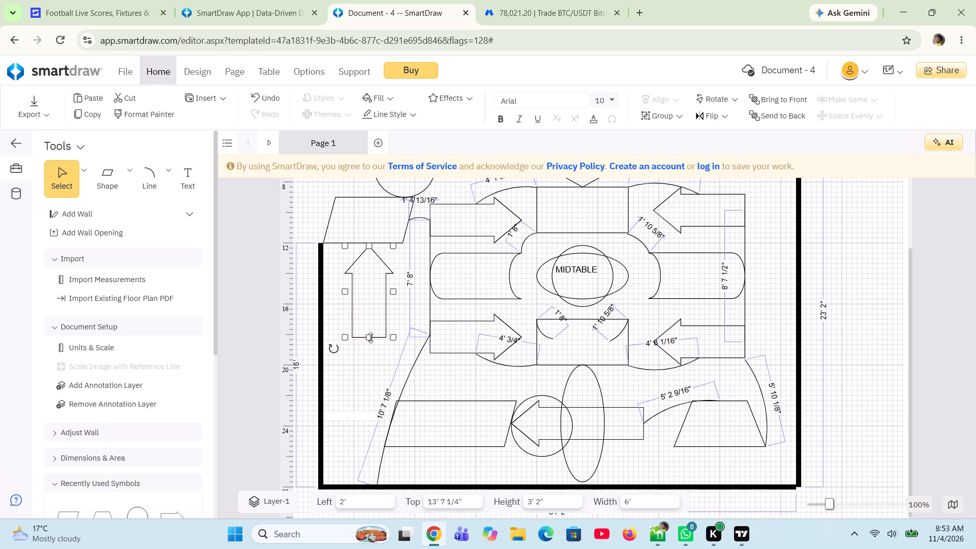
left_click_drag(370, 338, 376, 427)
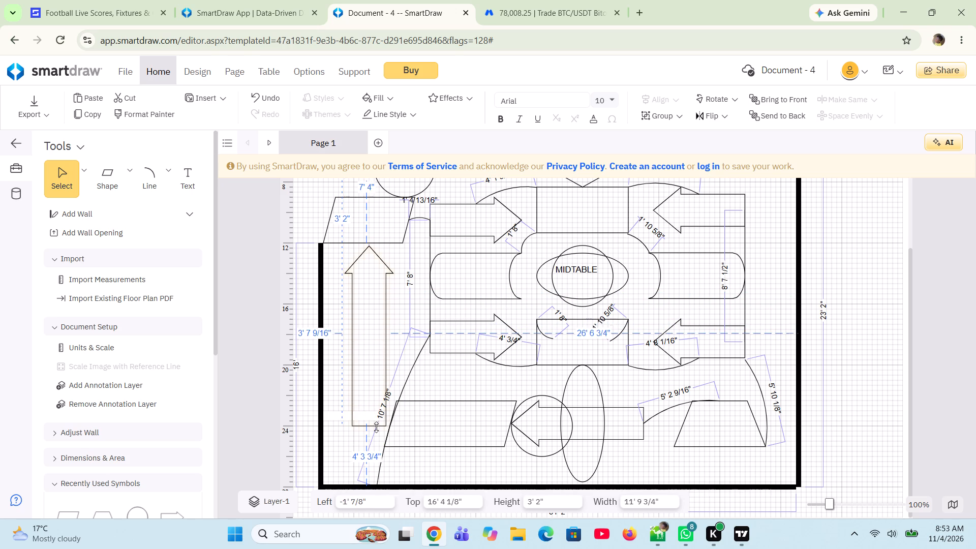
left_click_drag(376, 427, 376, 443)
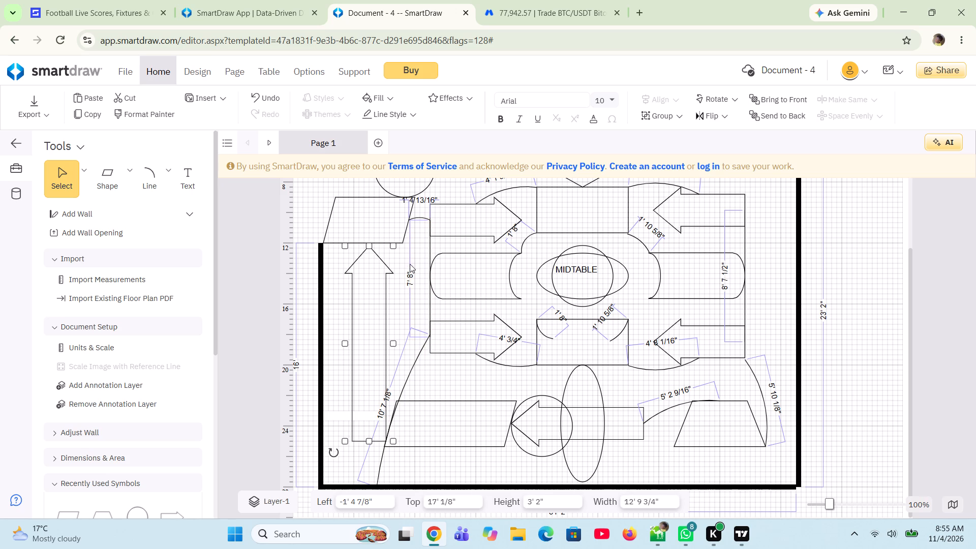
Widen the horizontal MIDTABLE ellipse on both sides to reach the neighbouring curved shapes, with left edge at 14' 4" and width 9' 8".
left_click(537, 276)
left_click_drag(537, 276, 506, 281)
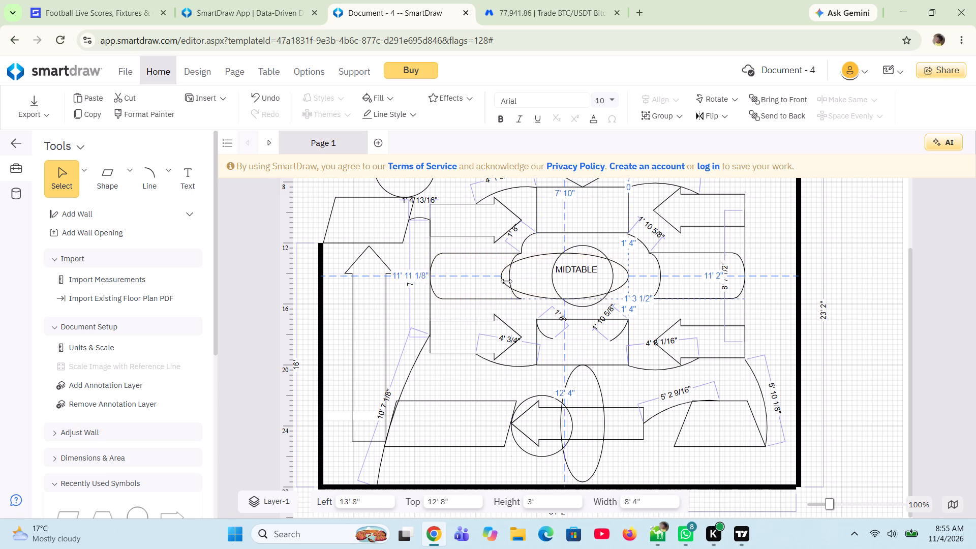
left_click_drag(506, 281, 517, 278)
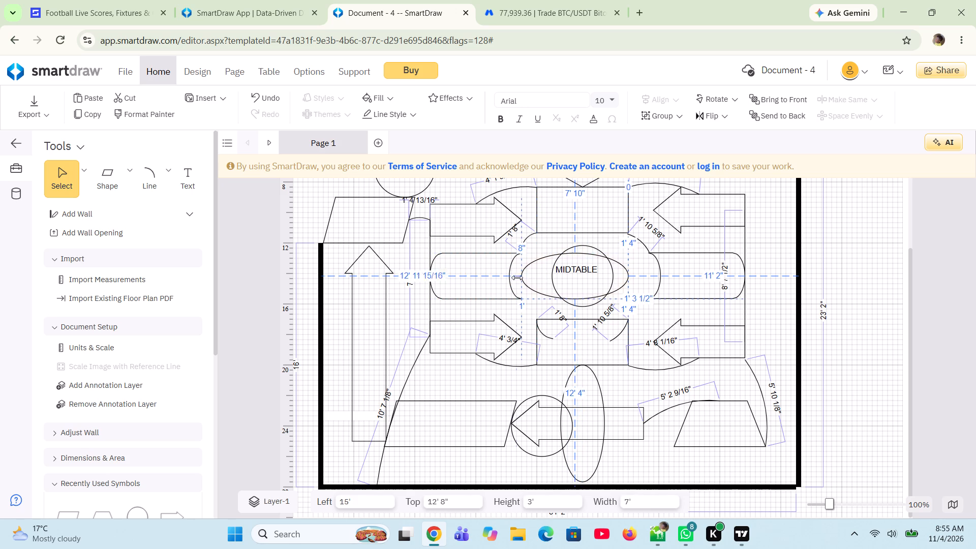
left_click_drag(517, 278, 512, 279)
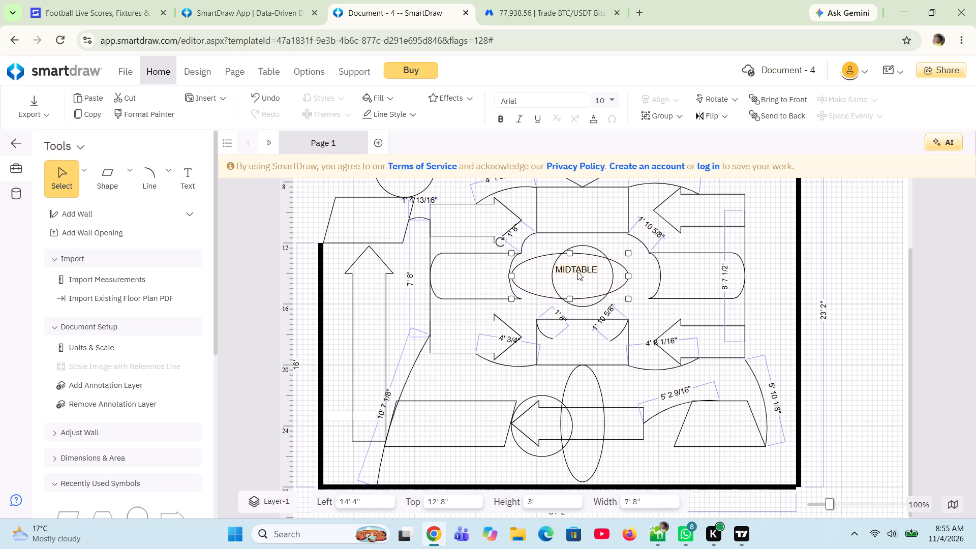
left_click_drag(627, 274, 631, 275)
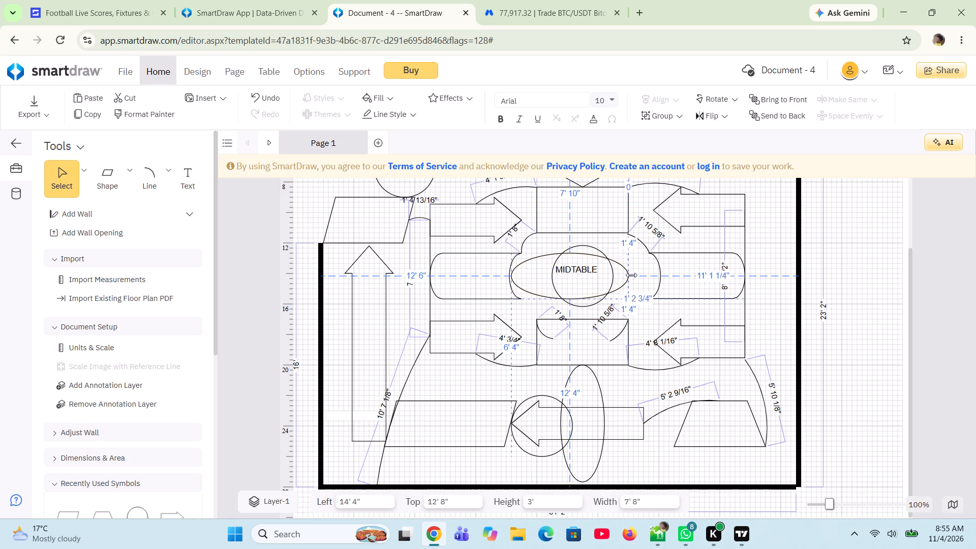
left_click_drag(631, 275, 653, 270)
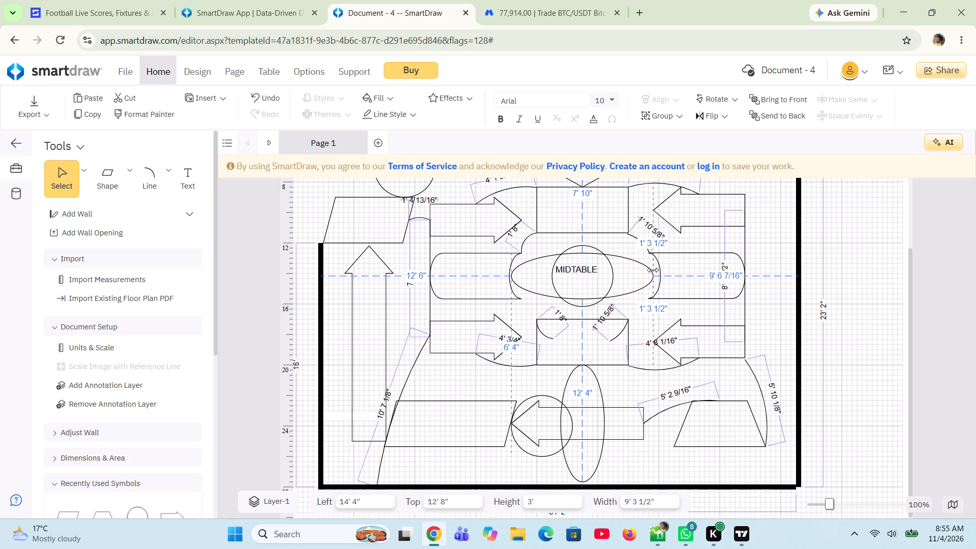
left_click_drag(653, 270, 657, 271)
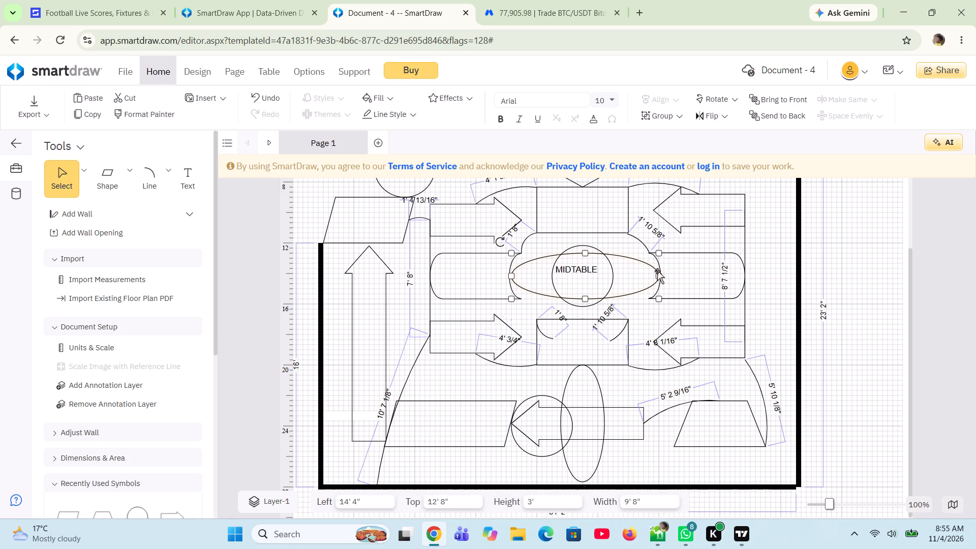
left_click(644, 304)
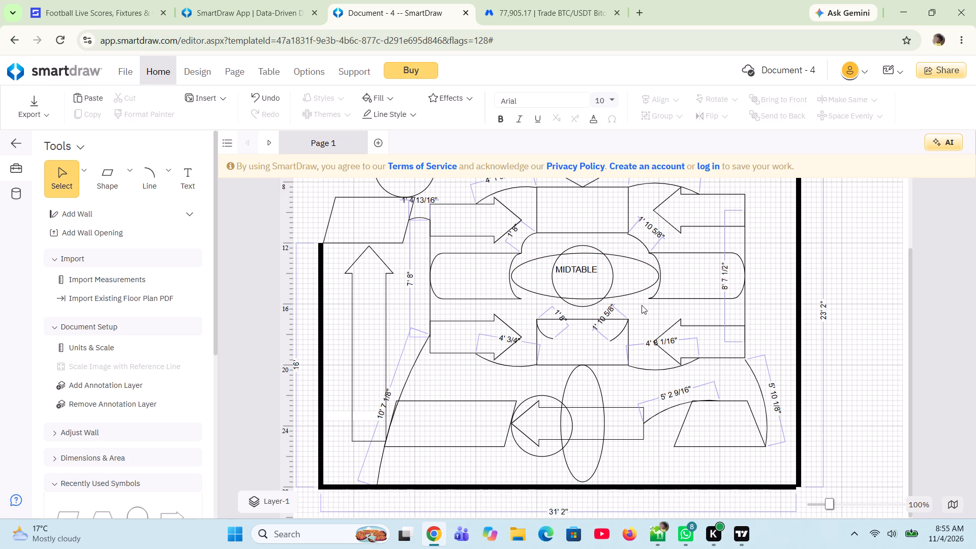
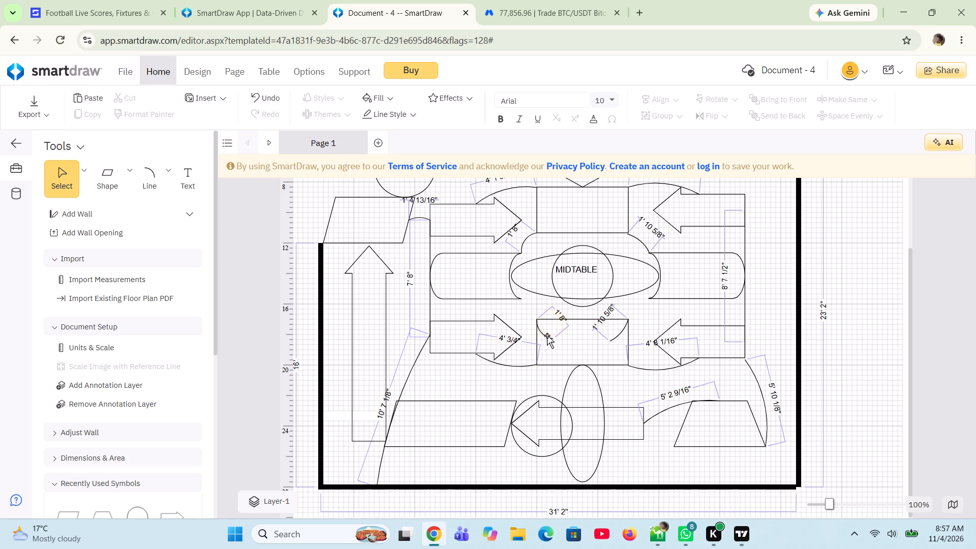
Swing the free end of the arc at the lower rectangle's upper-left corner up to the left rounded shape's lower-right end, with length 1' 8".
left_click(549, 337)
left_click_drag(555, 339, 555, 338)
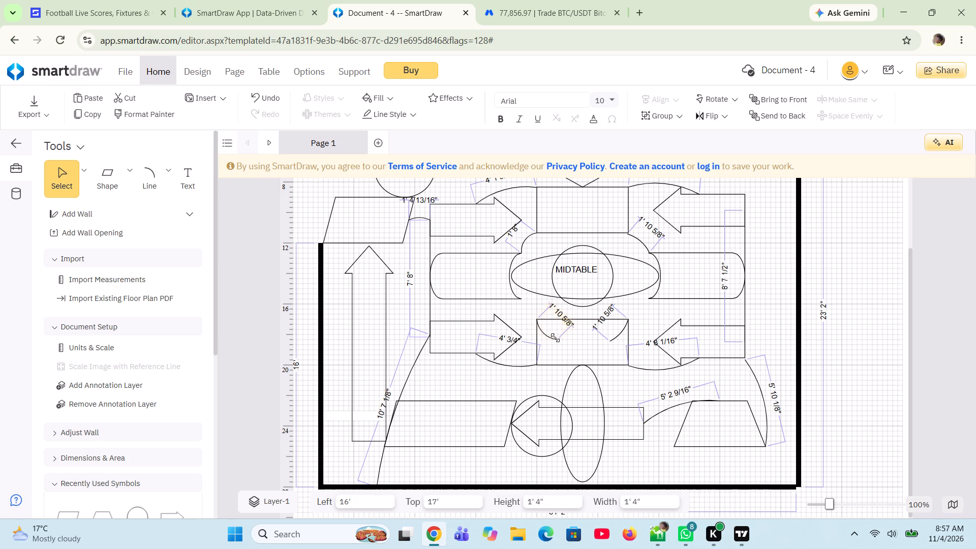
left_click_drag(555, 338, 536, 301)
left_click_drag(536, 301, 524, 300)
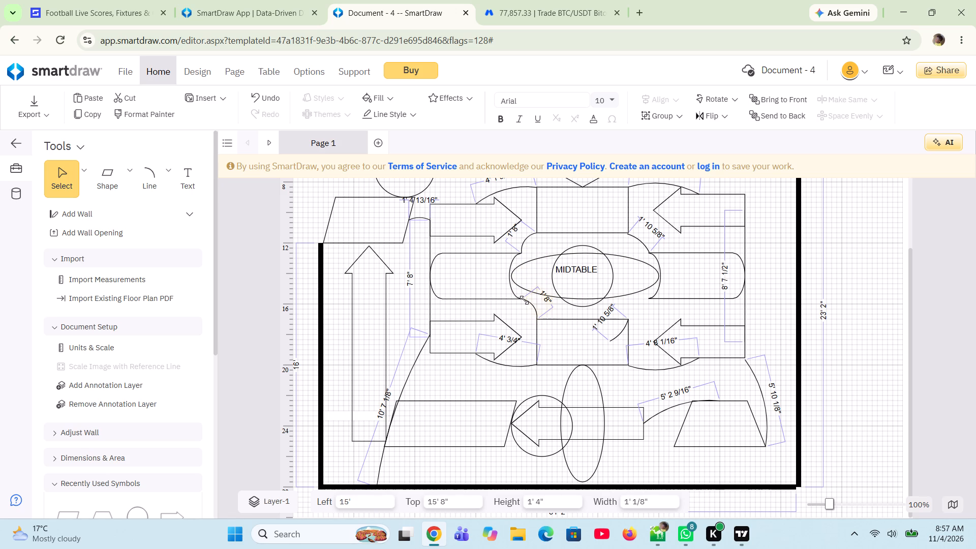
left_click_drag(524, 300, 523, 300)
Rotate that connecting arc so it bulges down and left, still joining the left rounded shape to the lower rectangle's corner.
left_click(535, 307)
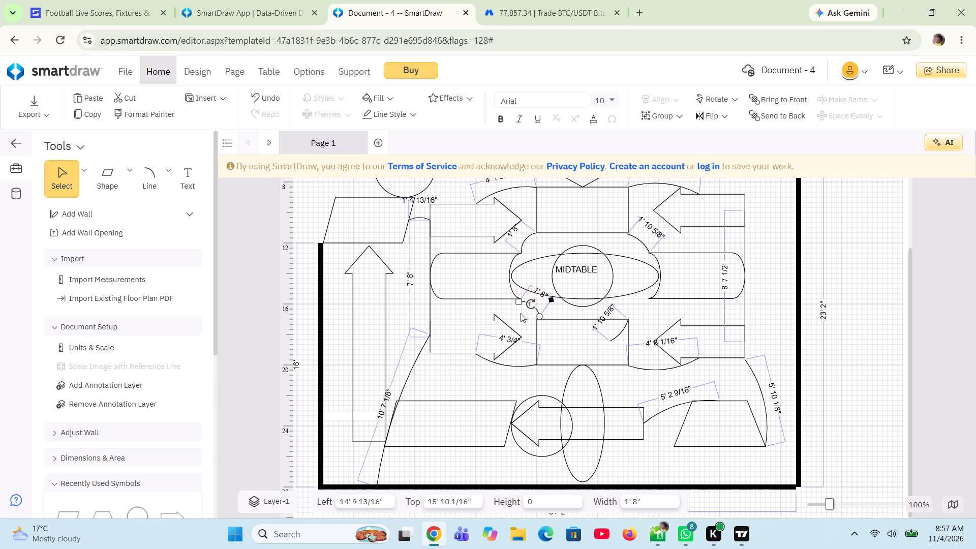
left_click_drag(527, 303, 522, 325)
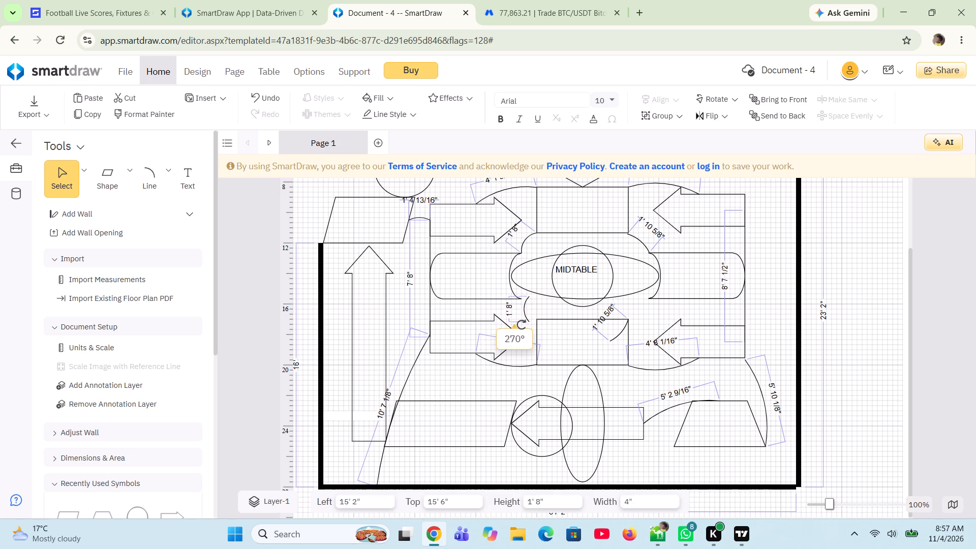
left_click_drag(522, 325, 532, 323)
left_click(546, 343)
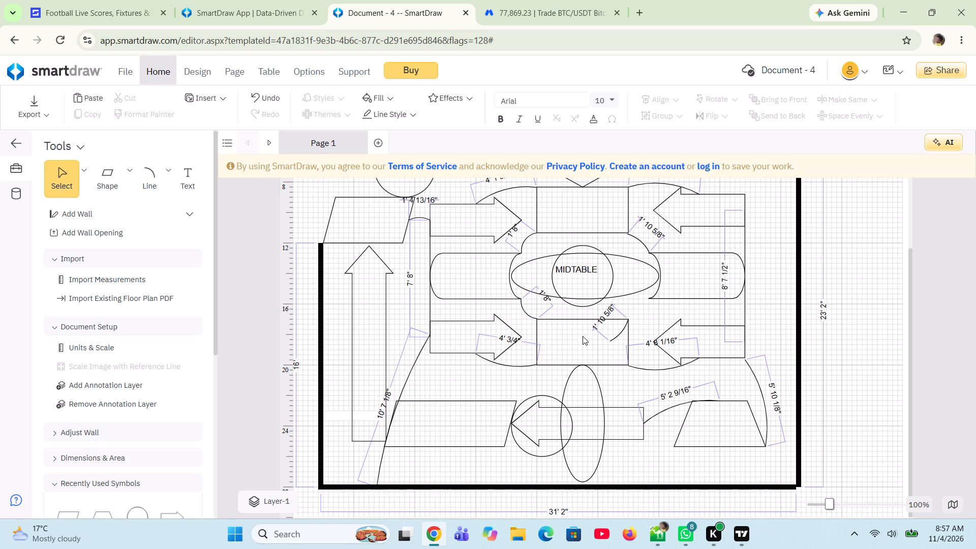
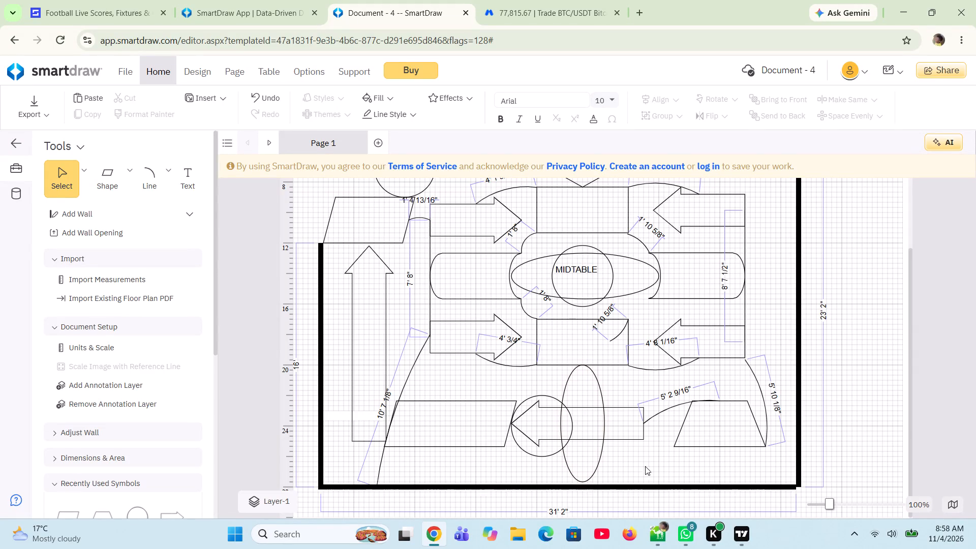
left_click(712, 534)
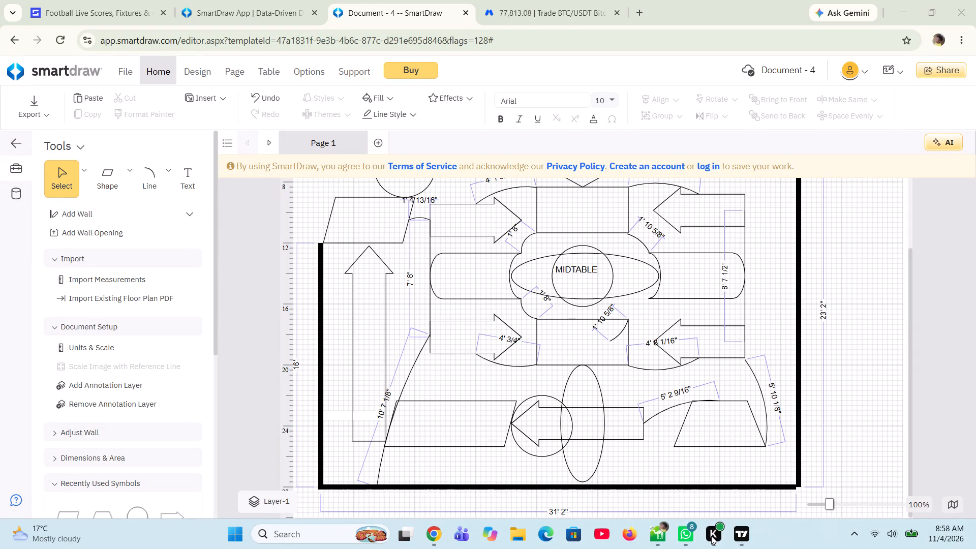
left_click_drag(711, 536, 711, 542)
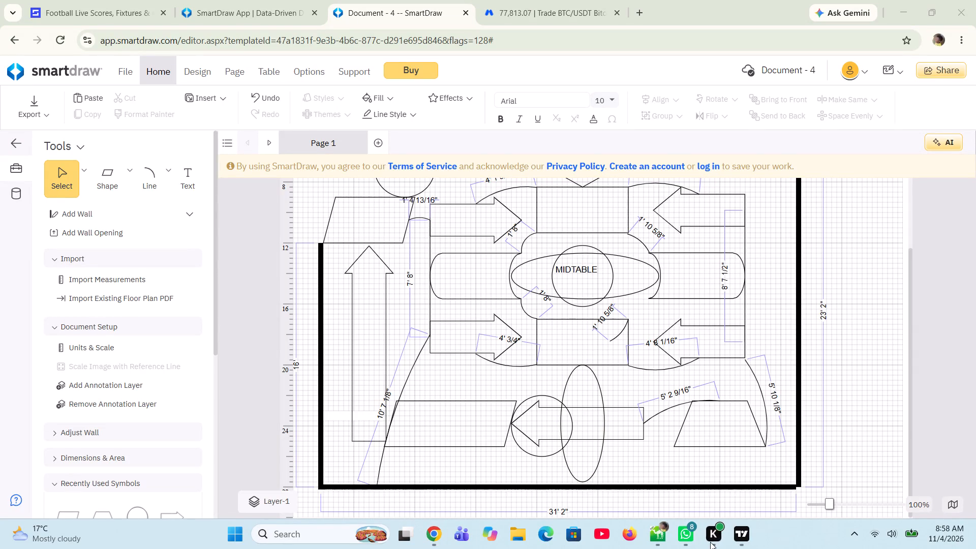